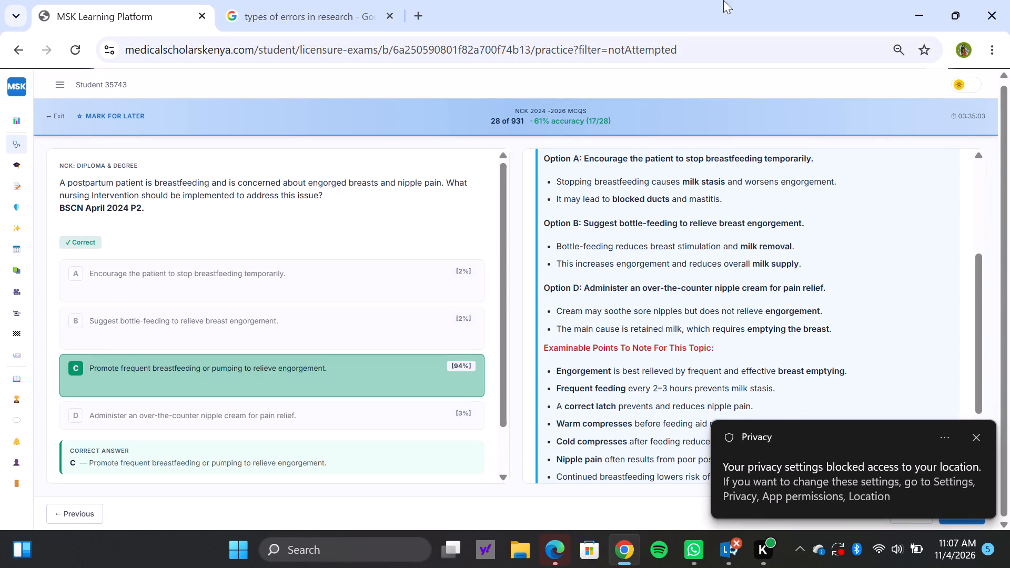
Open a new browser tab and enter MP3 CUTTER as the beginning of a Google search query.
left_click(425, 14)
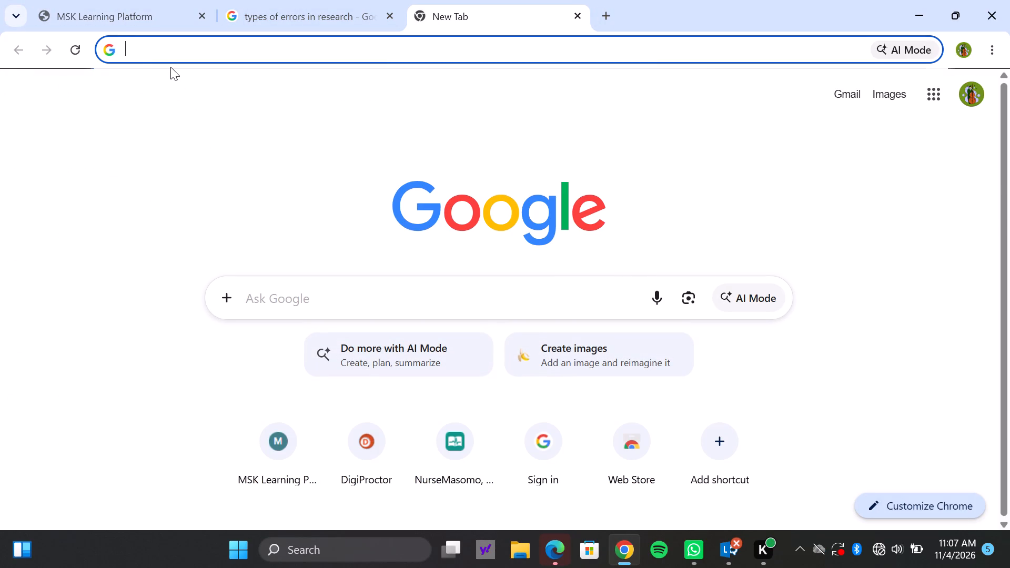
type("MP")
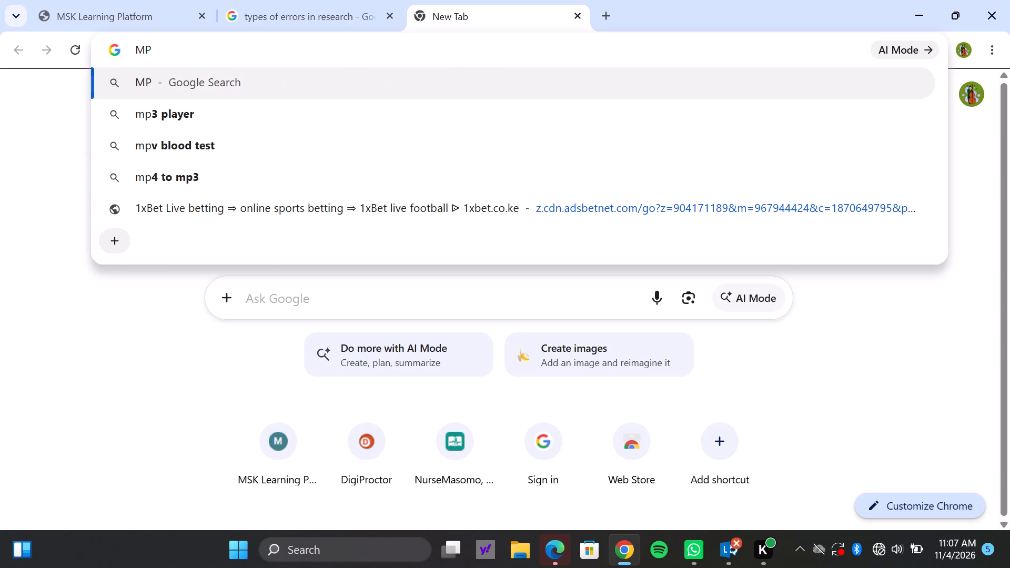
key("3")
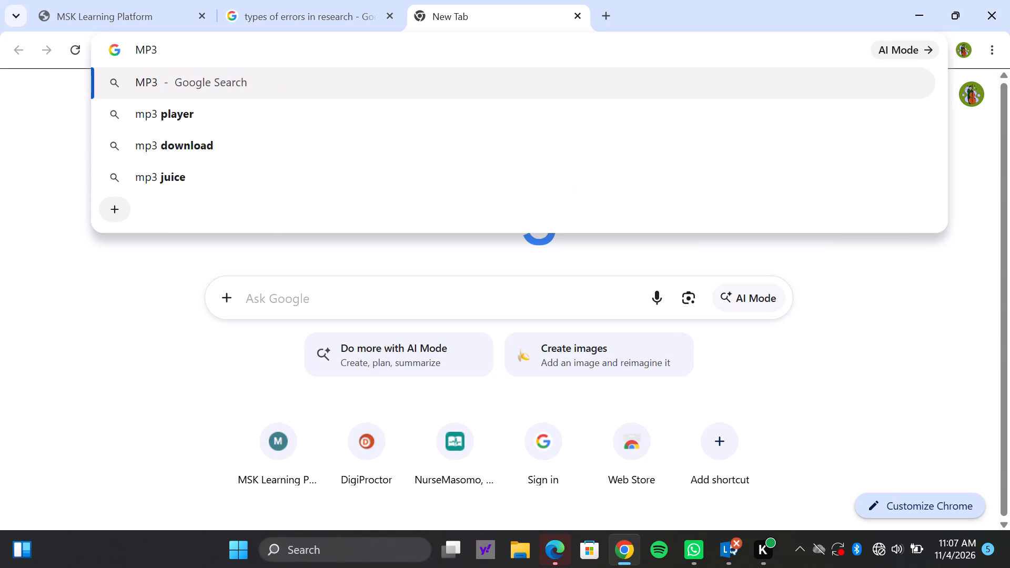
key("space")
type("CUTTERR")
key("BackSpace")
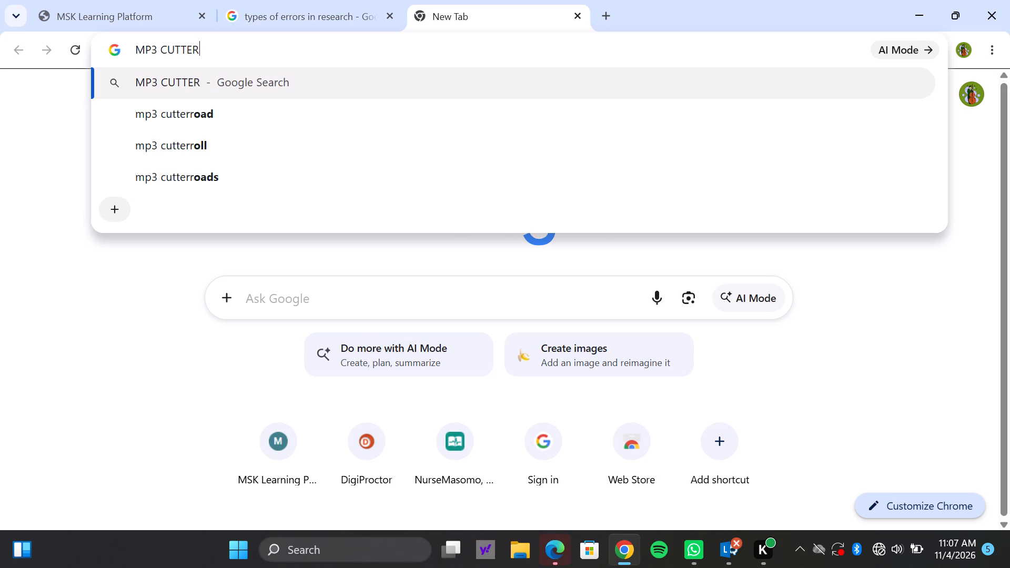
left_click(171, 44)
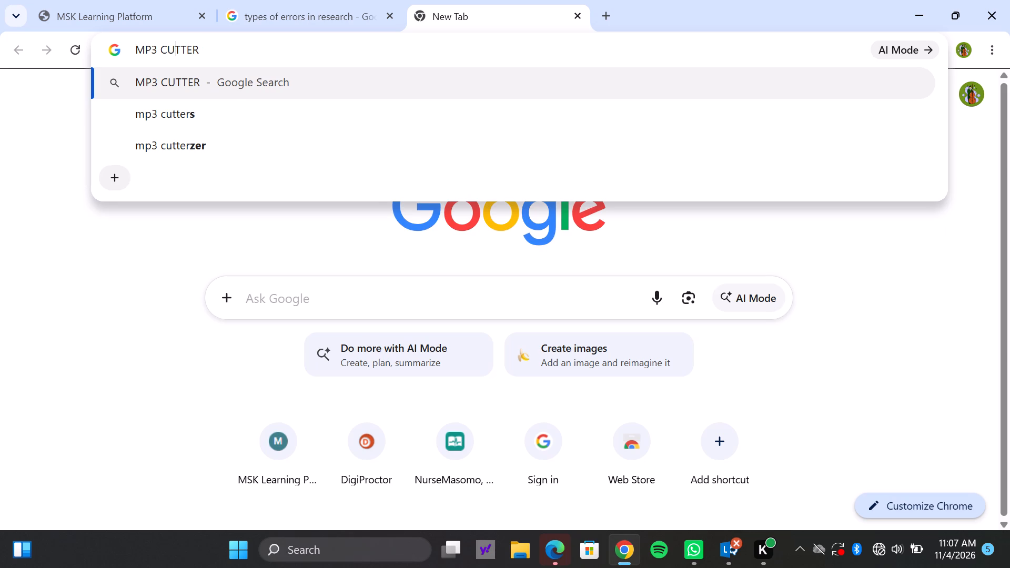
key("space")
type("AND")
key("space")
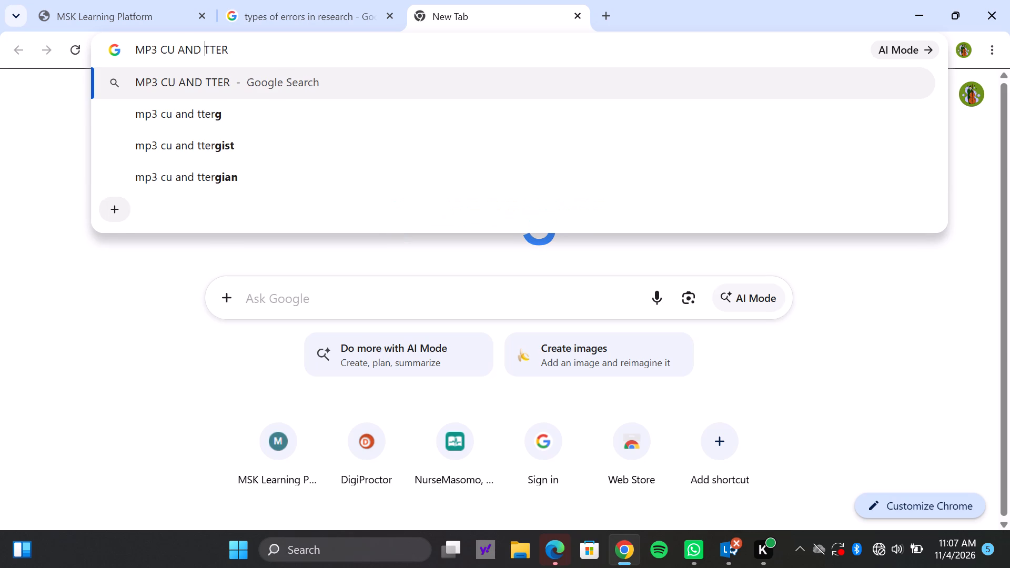
key("BackSpace")
key("BackSpace")
key("BackSpace")
key("BackSpace")
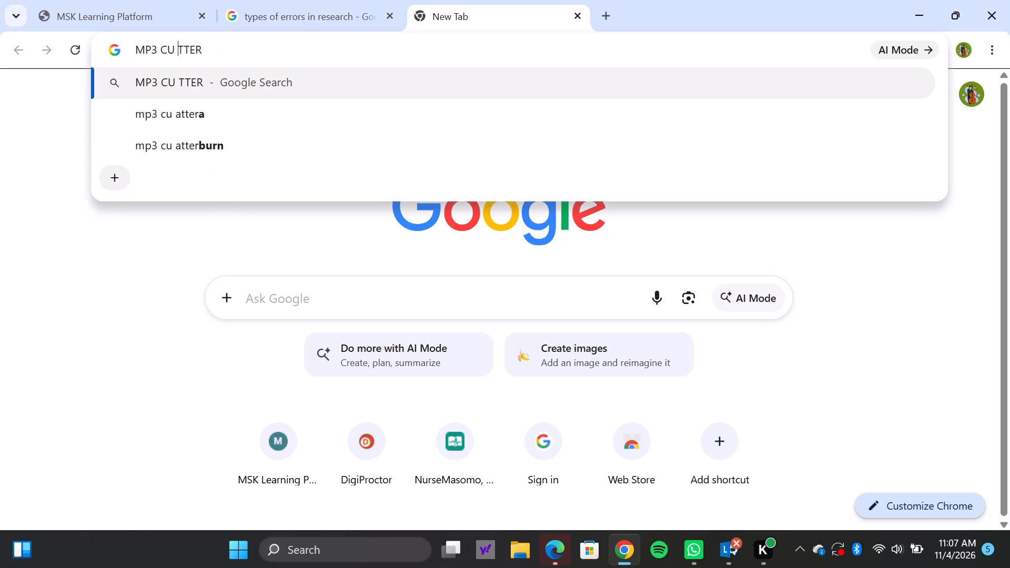
key("BackSpace")
double_click(234, 54)
left_click(234, 54)
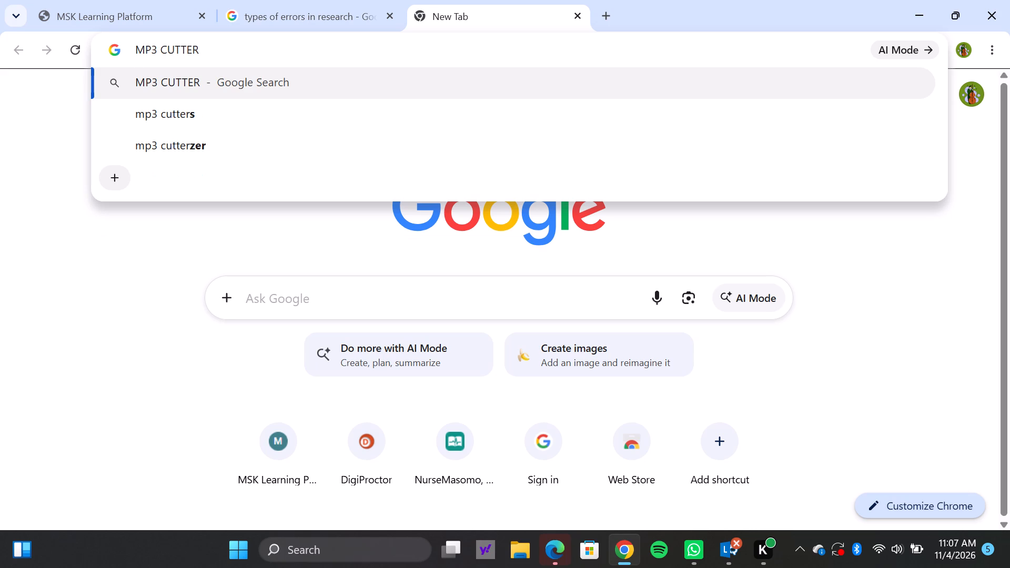
key("space")
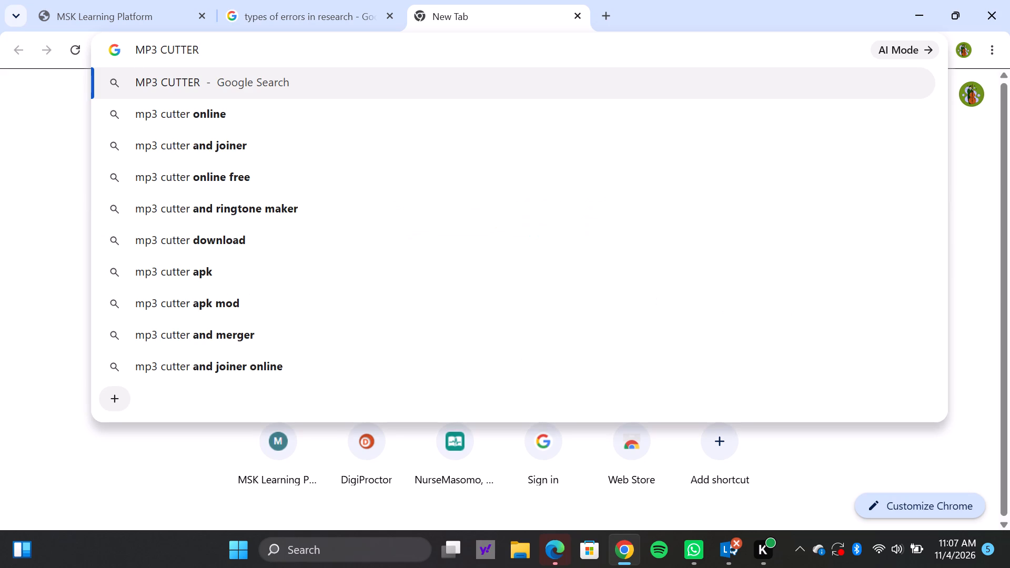
Extend the query to MP3 CUTTER AND AUDIO CATT\ER and run the Google search.
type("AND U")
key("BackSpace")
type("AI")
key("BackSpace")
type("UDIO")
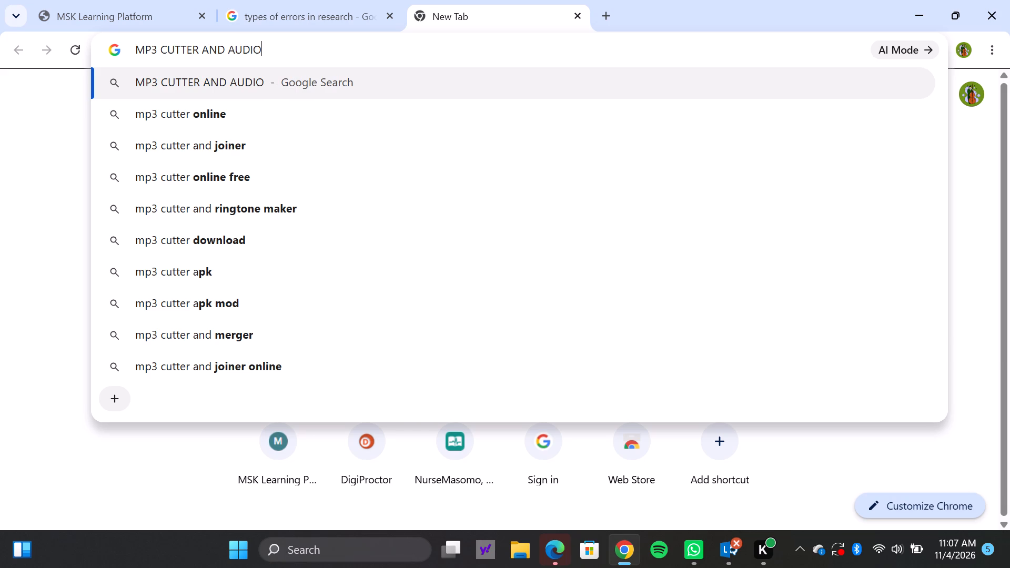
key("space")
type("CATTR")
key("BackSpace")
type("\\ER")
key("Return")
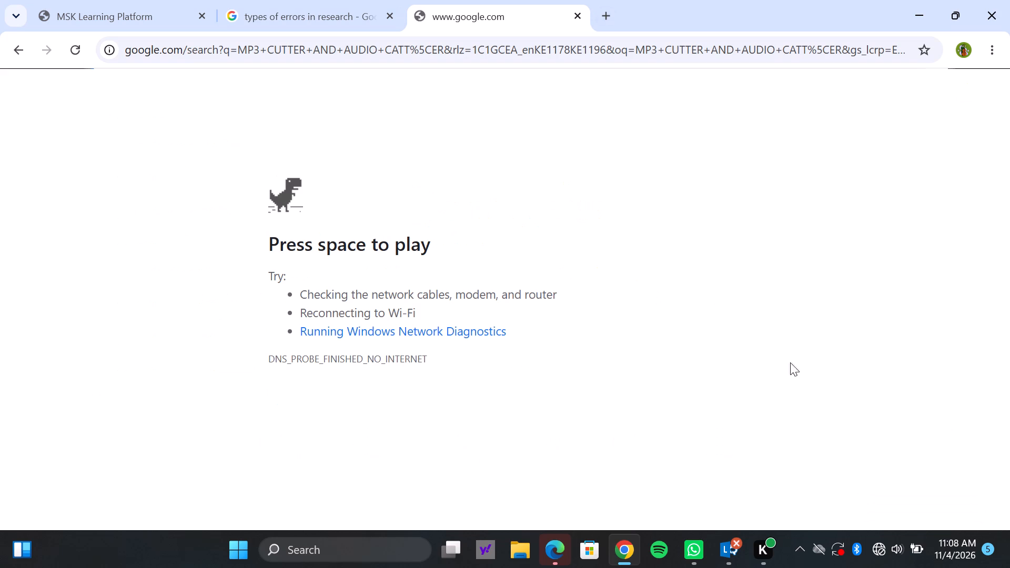
Disconnect from the PCEANET Wi-Fi network and reconnect to it.
left_click(877, 547)
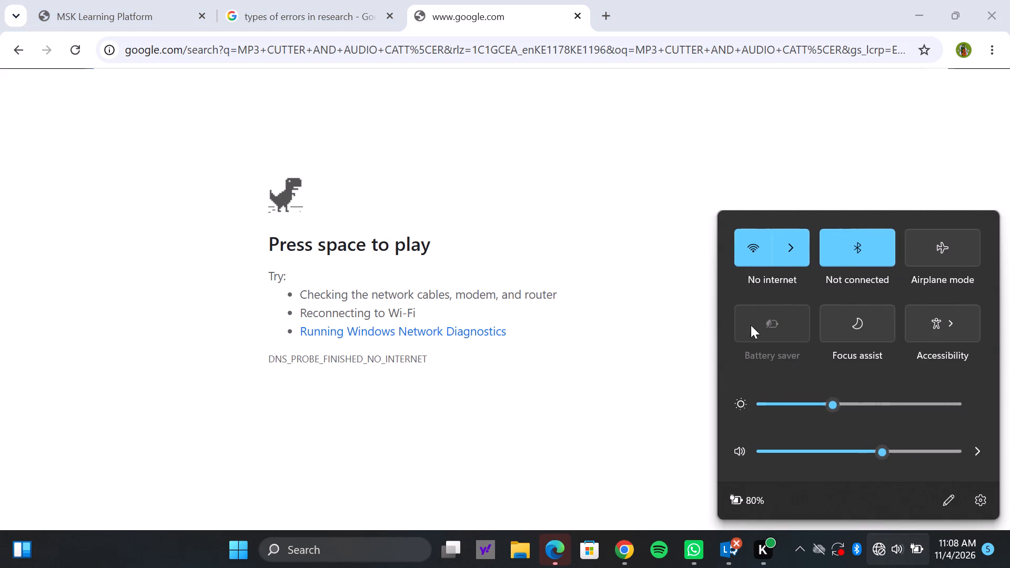
left_click(792, 254)
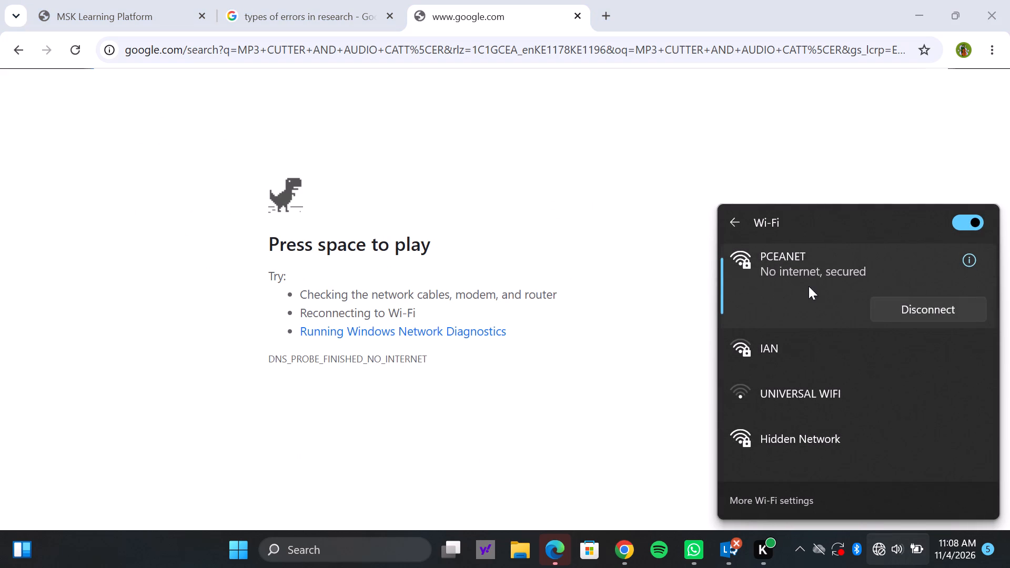
left_click(856, 261)
left_click(936, 316)
left_click(933, 333)
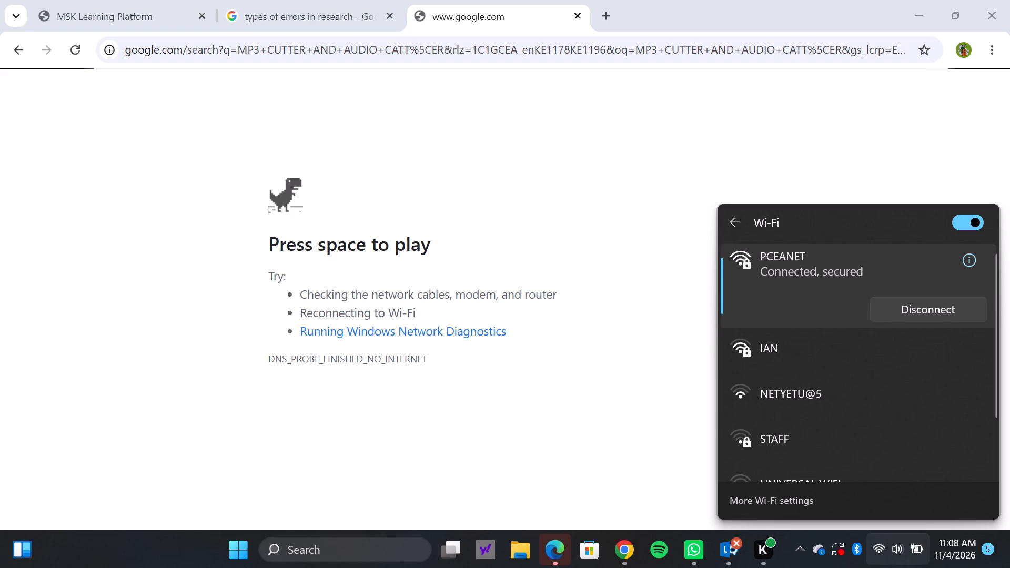
left_click(441, 164)
Reload the Google search page for the MP3 cutter query.
left_click(68, 54)
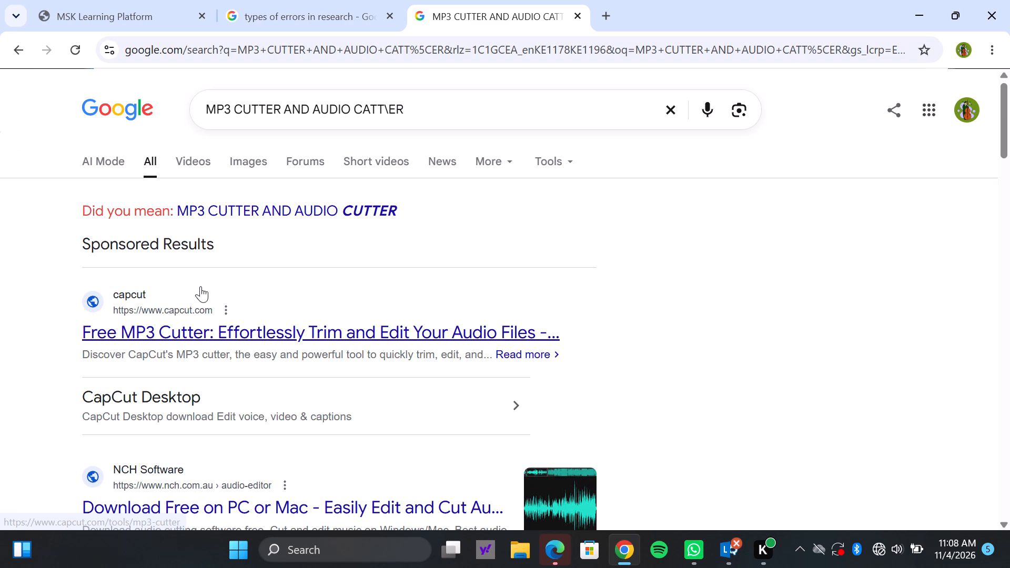
Look through the search results for a suitable MP3 or audio cutter tool.
key("Down")
key("Down")
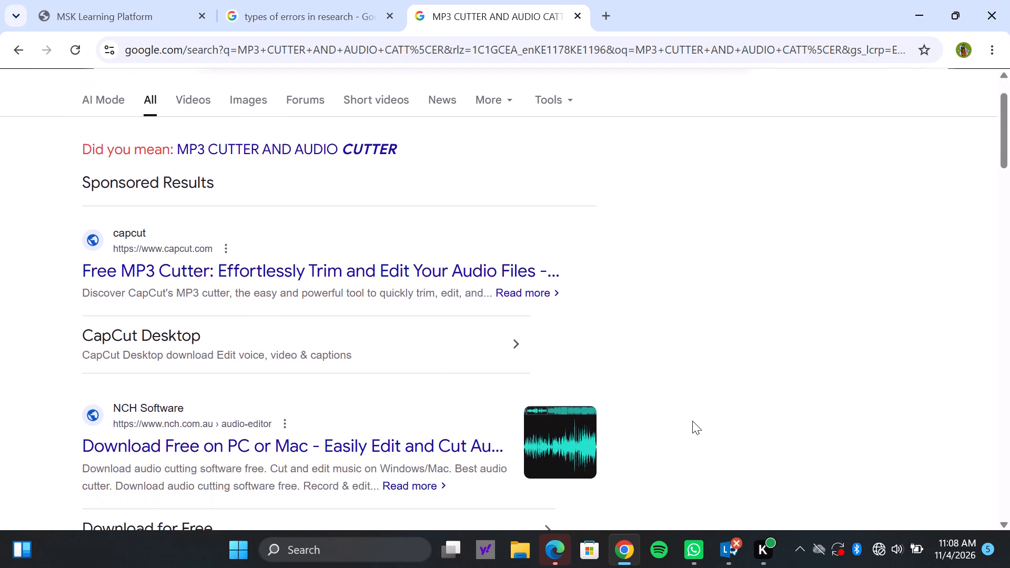
key("Down")
key("Down")
key("Down")
key("Down")
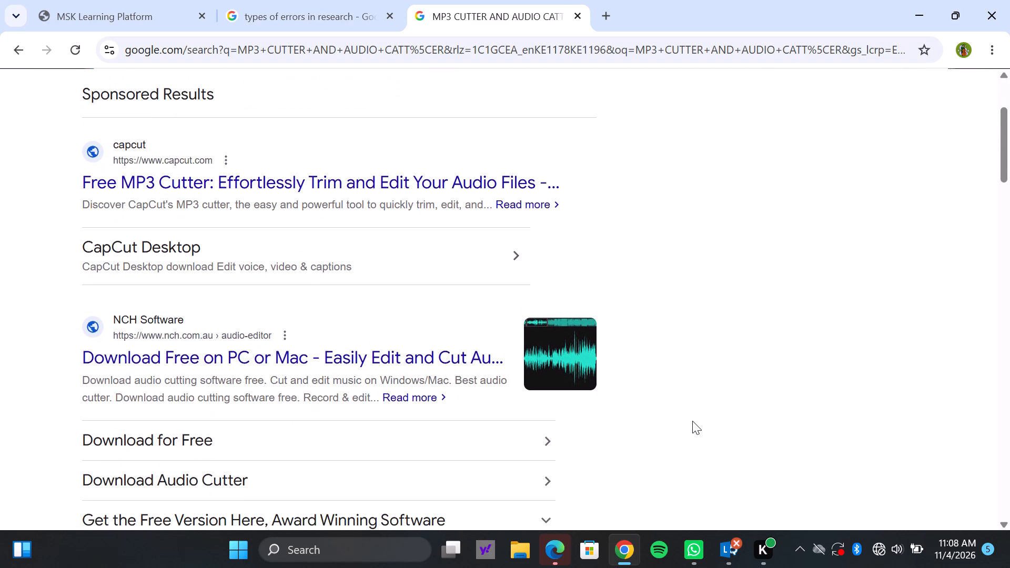
key("Down")
key("Down")
key("Down")
key("Down")
key("Down")
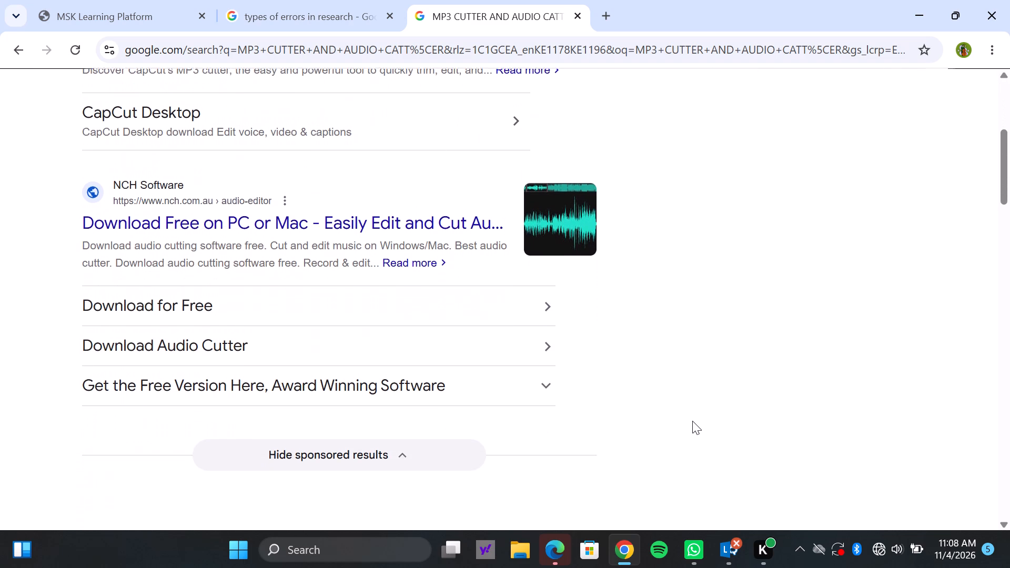
Shorten the query in the results page's search box by deleting its ending back to MP3 CUTTER A.
key("Up")
key("Up")
key("Up")
key("Up")
key("Up")
key("Up")
key("Up")
key("Up")
key("Up")
key("Up")
key("Up")
key("Up")
key("Up")
key("Up")
key("Up")
key("Up")
key("Up")
key("Up")
key("Up")
key("Up")
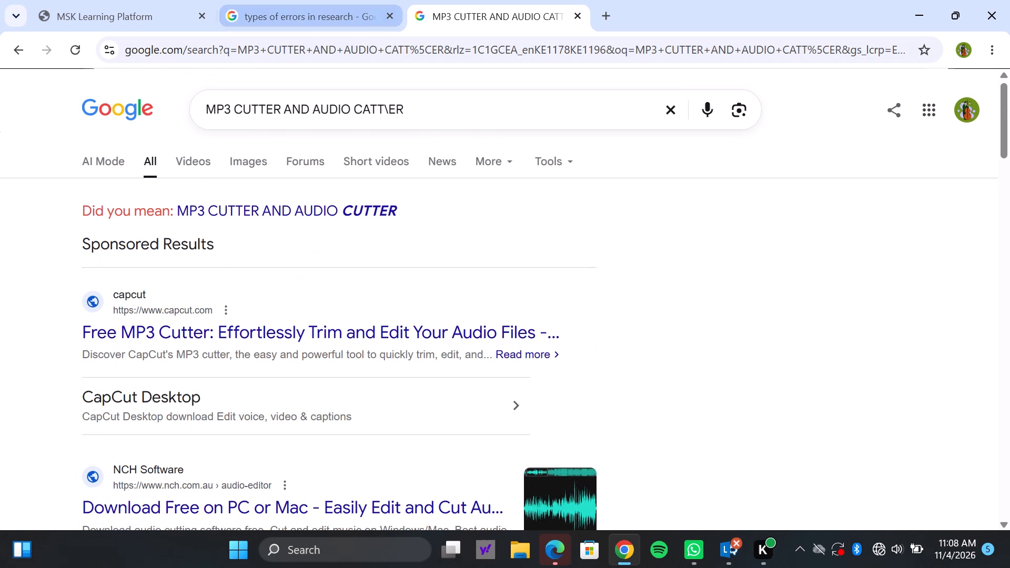
left_click(466, 109)
key("BackSpace")
key("BackSpace")
key("BackSpace")
key("BackSpace")
key("BackSpace")
key("BackSpace")
key("BackSpace")
key("BackSpace")
key("BackSpace")
key("BackSpace")
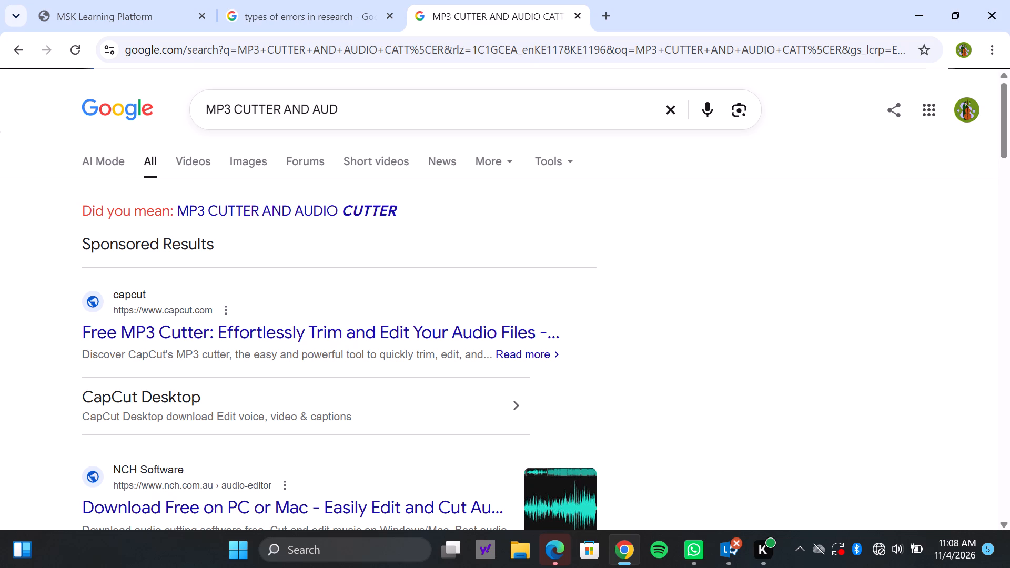
key("BackSpace")
key("BackSpace")
key("BackSpace")
key("BackSpace")
key("BackSpace")
key("BackSpace")
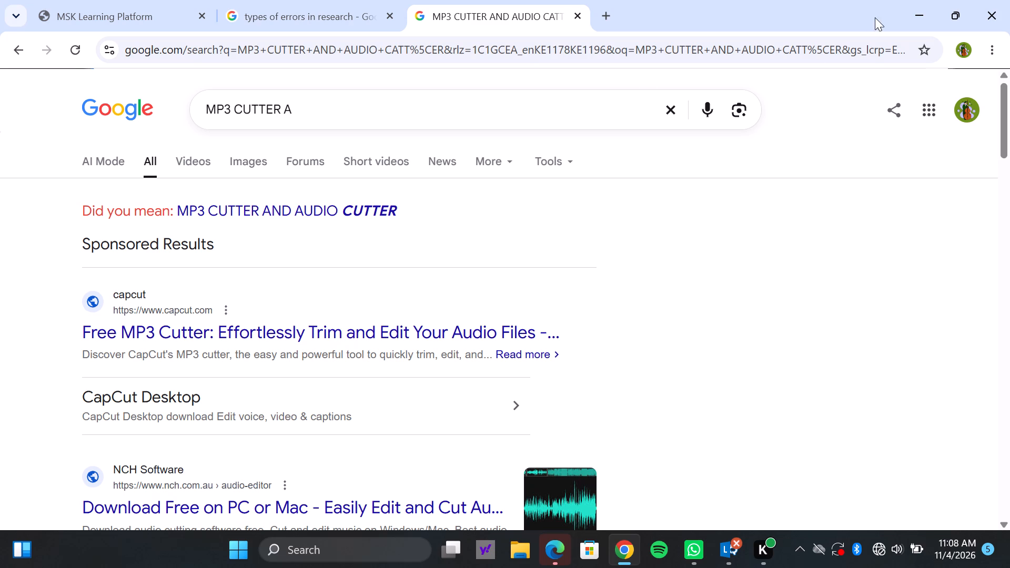
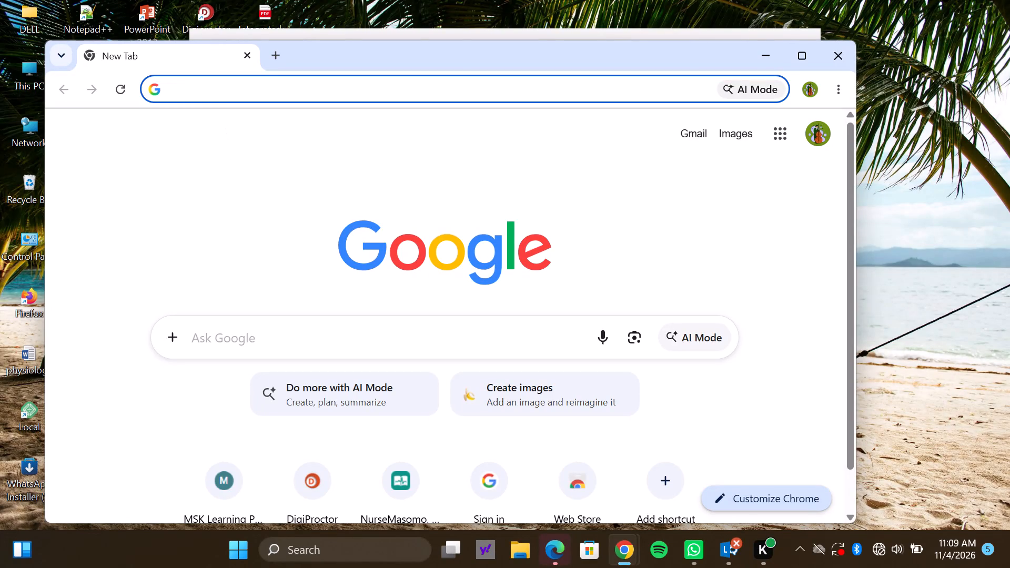
Start a Google search with MP3 and choose the previously used query MP3 CUTTER AND AUDIO CATT\ER.
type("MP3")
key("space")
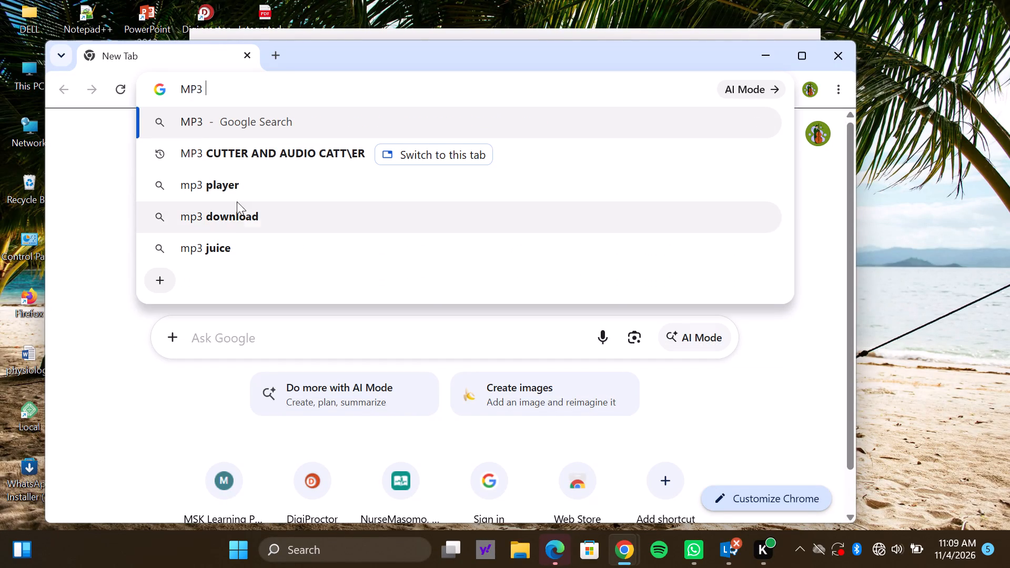
left_click(250, 156)
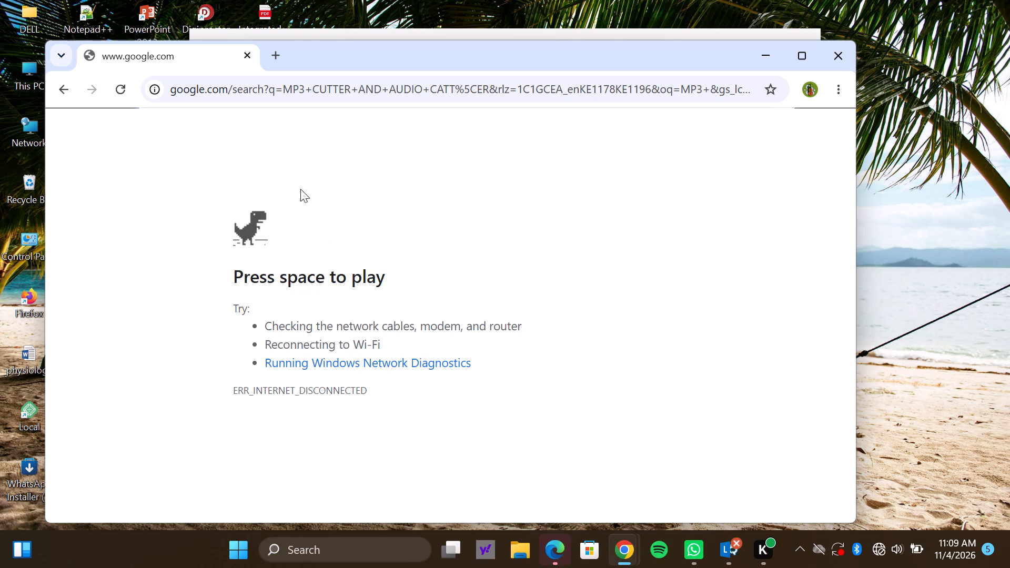
Reconnect the computer to the PCEANET Wi-Fi network and return to the browser page.
left_click(876, 550)
left_click(795, 249)
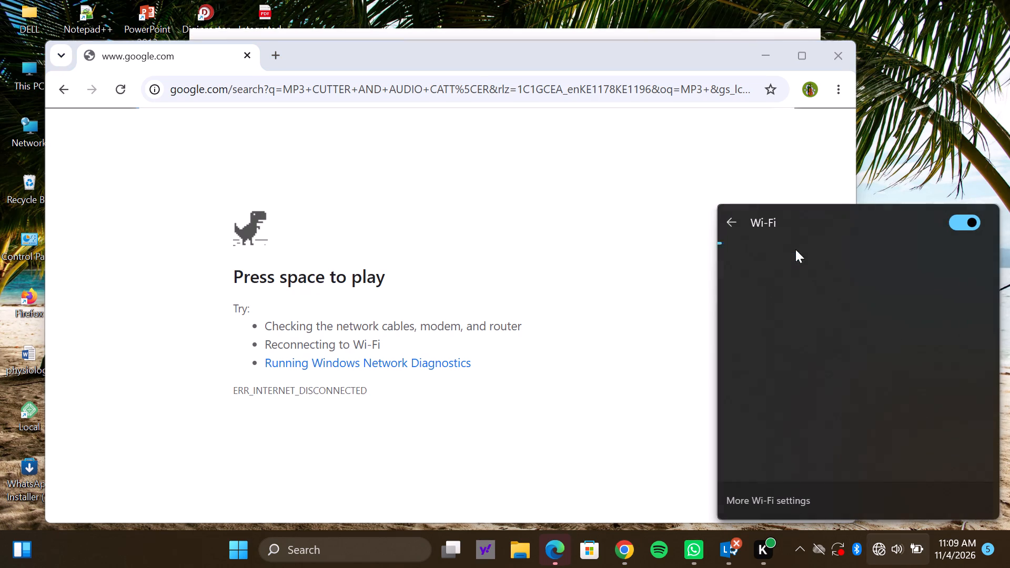
left_click(831, 263)
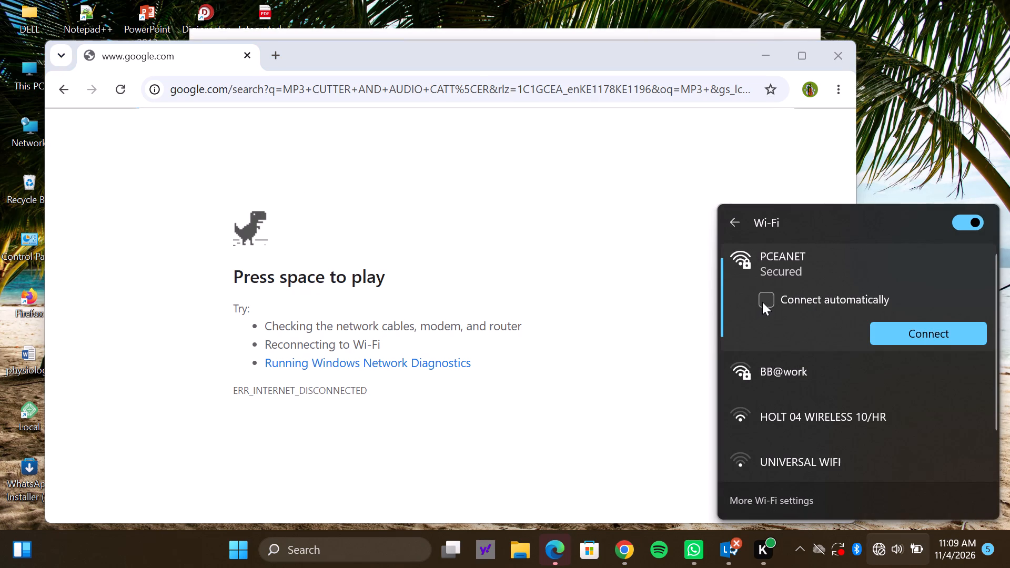
left_click_drag(762, 301, 896, 344)
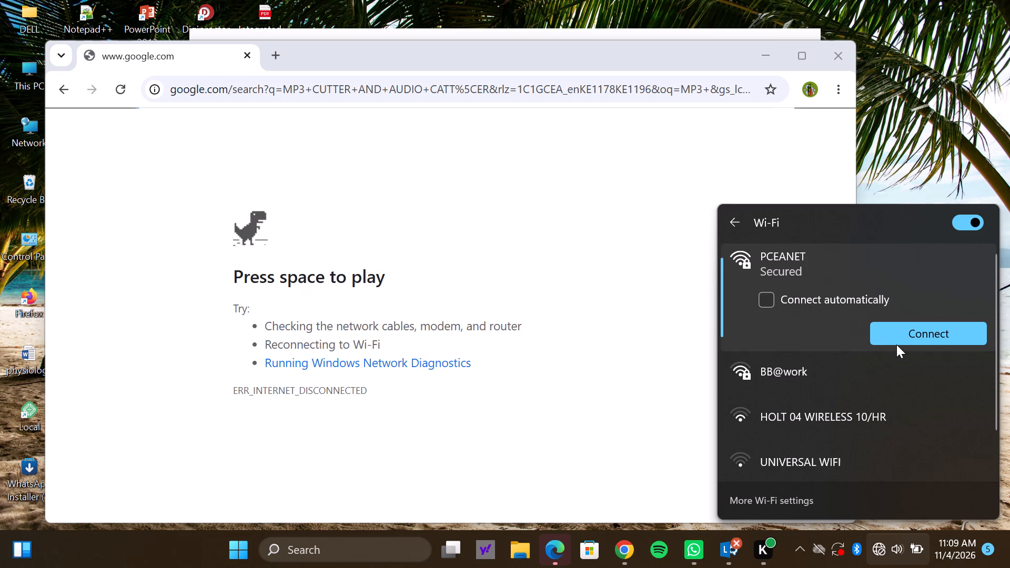
left_click(898, 337)
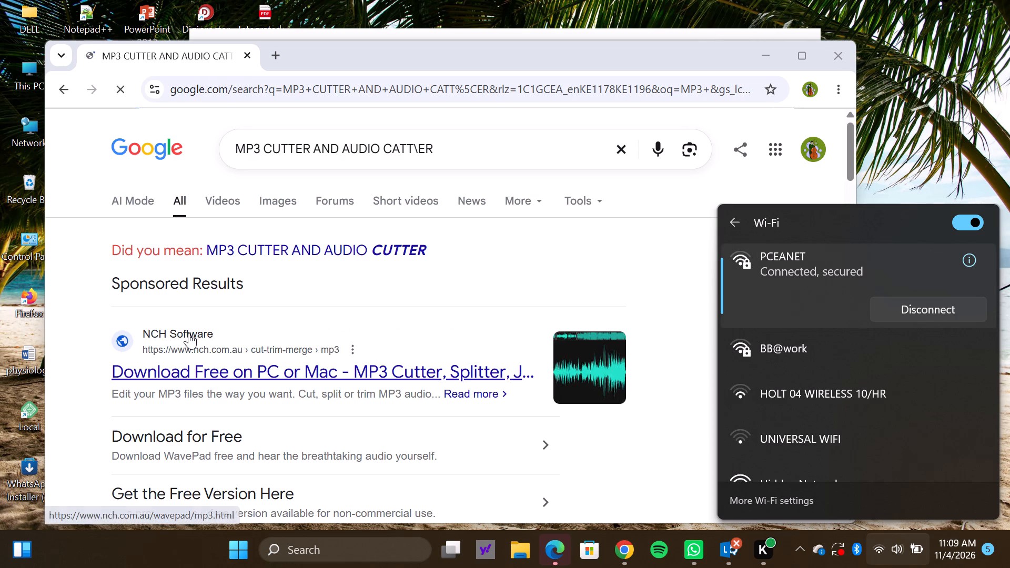
left_click(314, 291)
Open CapCut's sponsored result Free MP3 Cutter: Effortlessly Trim and Edit Your Audio Files from the search results.
key("Down")
key("Down")
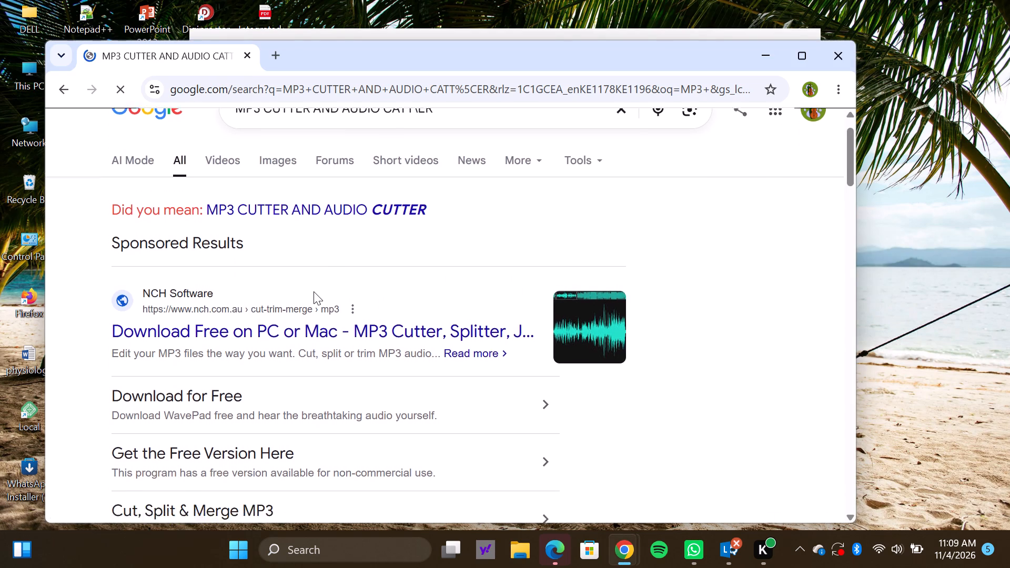
key("Down")
key("Down")
key("Down")
key("Down")
key("Down")
key("Down")
key("Down")
key("Down")
key("Down")
key("Down")
key("Down")
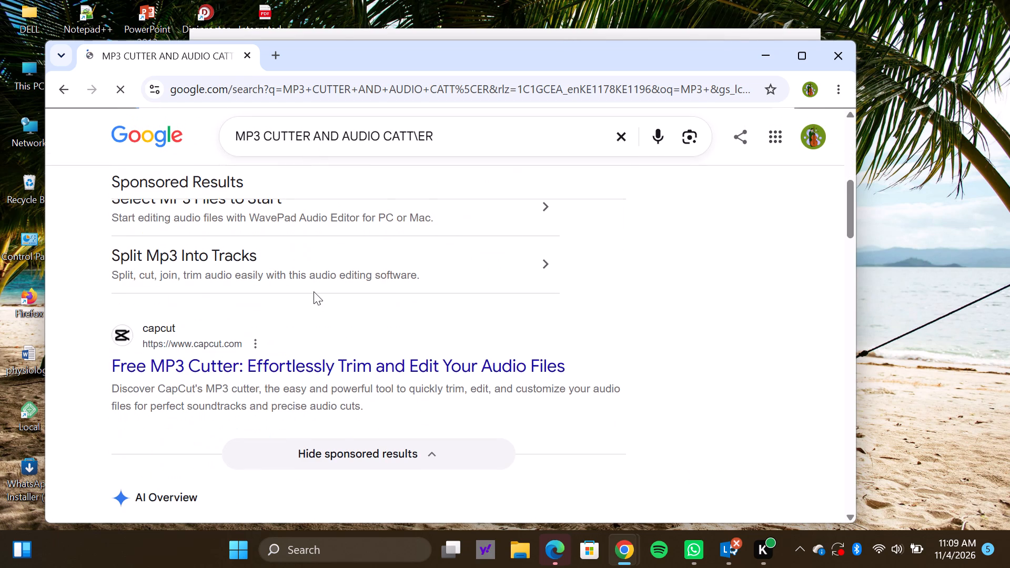
key("Down")
key("Down")
key("Down")
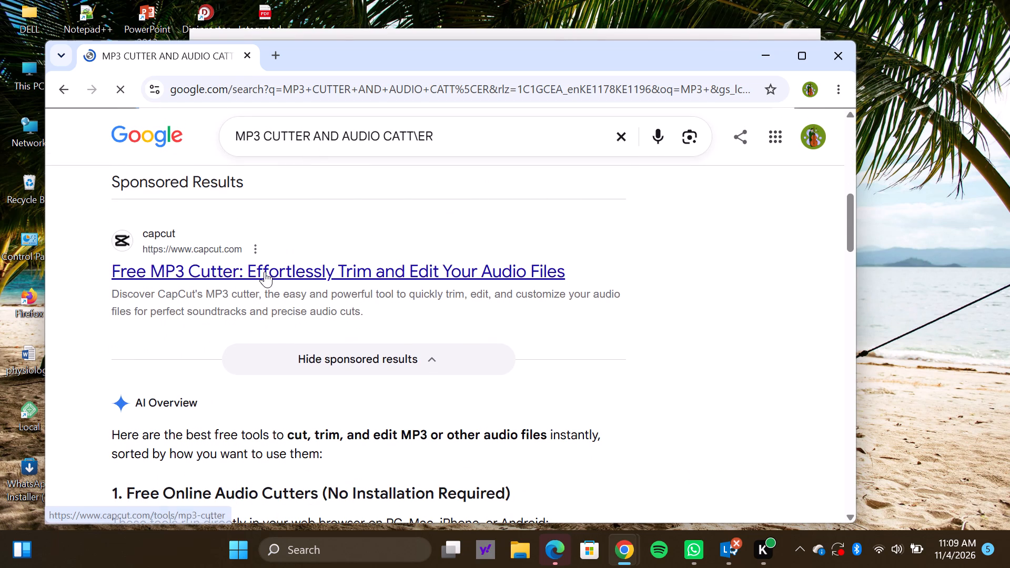
left_click(265, 271)
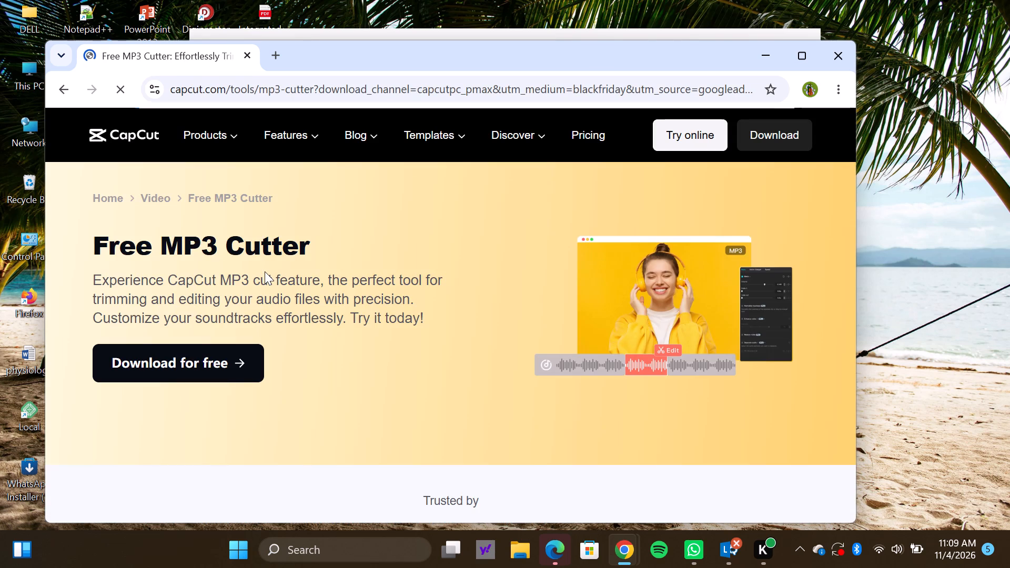
Start the free CapCut download from the Free MP3 Cutter page.
key("Down")
key("Down")
key("Down")
key("Down")
key("Down")
key("Down")
key("Down")
left_click(204, 357)
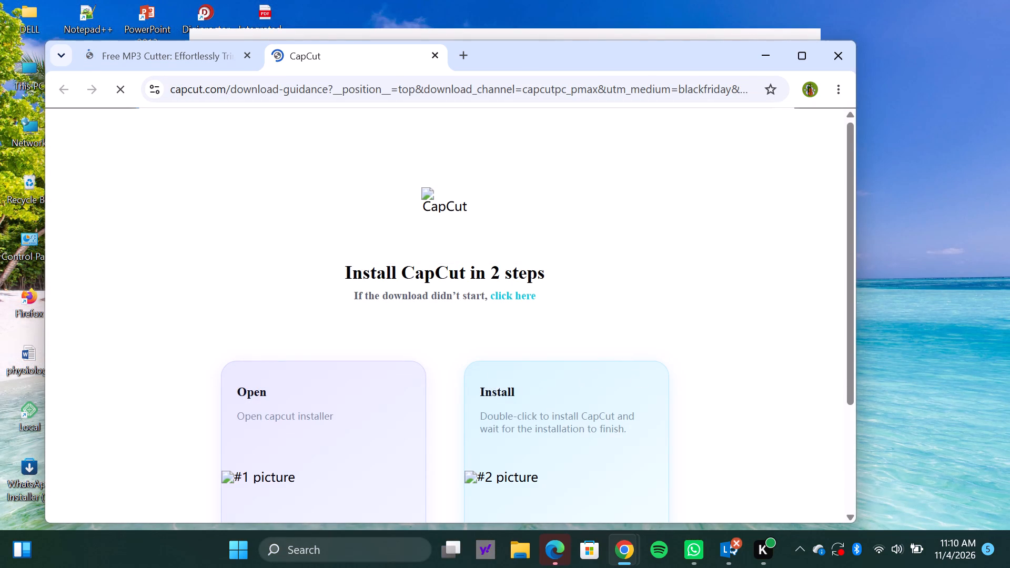
Look through the two-step CapCut installation instructions on the download guidance page.
left_click(720, 350)
key("Down")
key("Down")
key("Down")
key("Down")
key("Down")
key("Down")
key("Down")
key("Down")
key("Down")
key("Down")
key("Down")
key("Down")
key("Down")
key("Down")
key("Down")
key("Down")
key("Down")
key("Down")
key("Down")
key("Down")
key("Down")
key("Down")
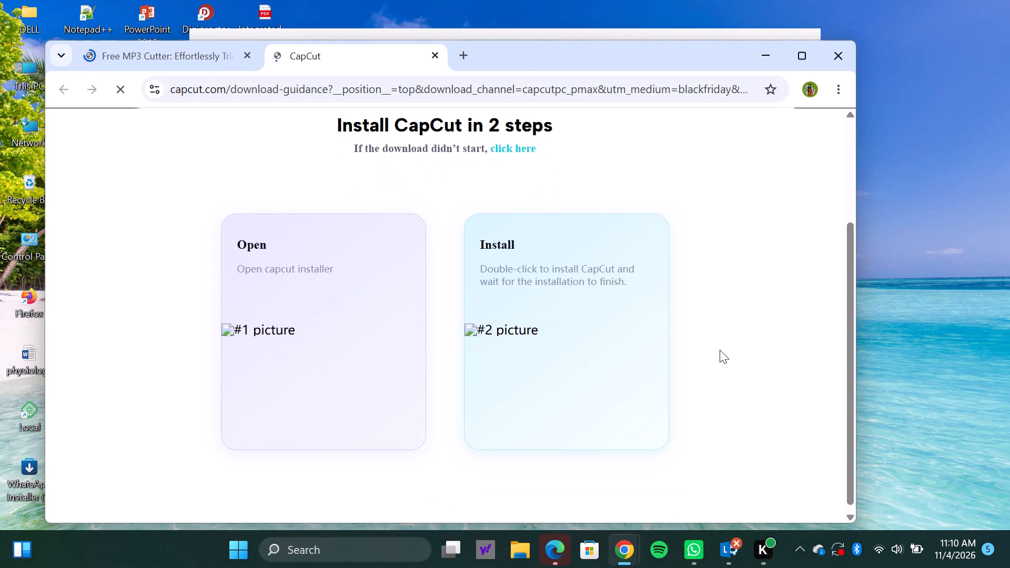
key("Up")
key("Up")
key("Up")
key("Up")
key("Up")
key("Up")
key("Up")
key("Up")
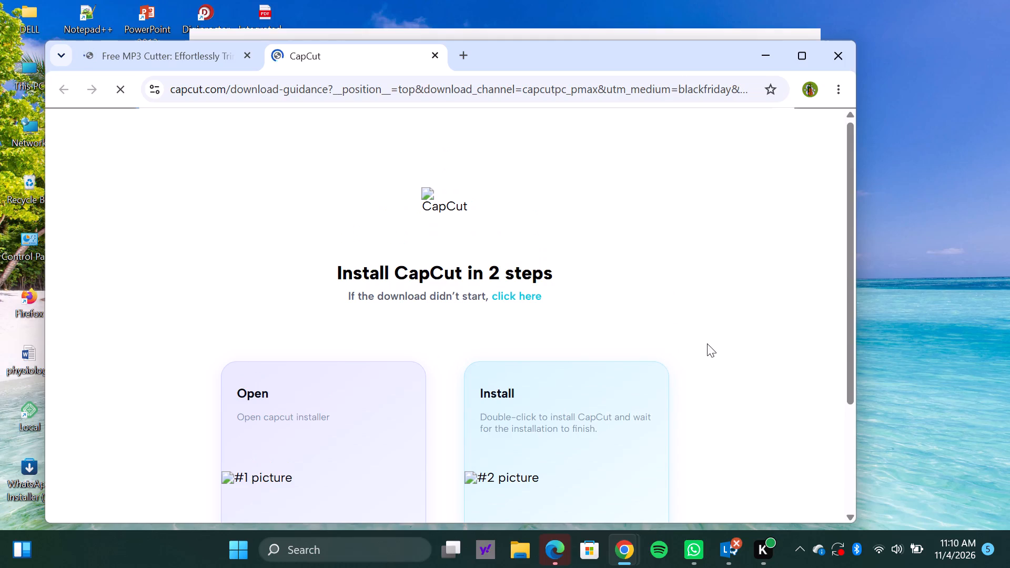
Return to the Free MP3 Cutter page and request the free CapCut download again.
left_click(168, 55)
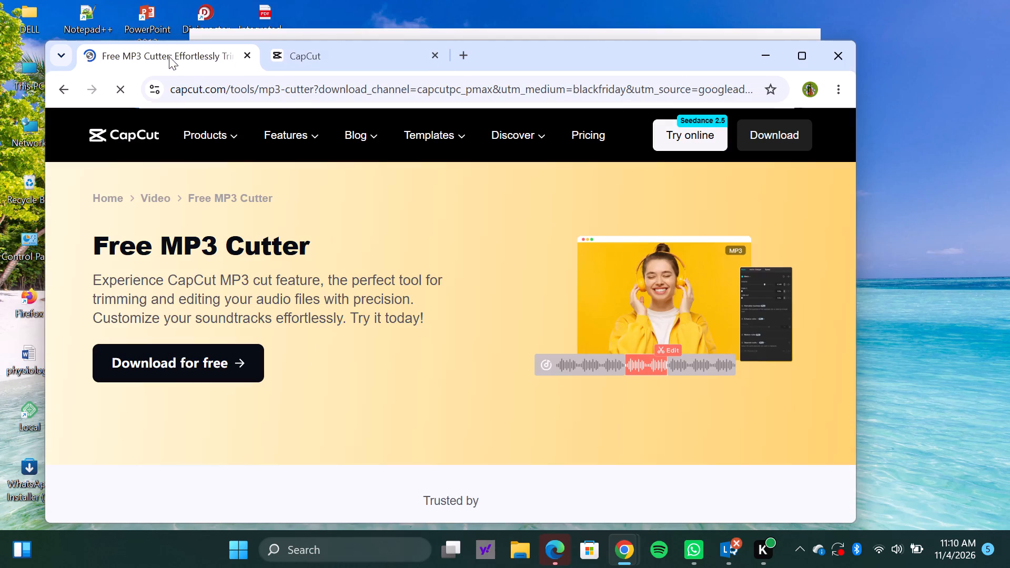
left_click(231, 373)
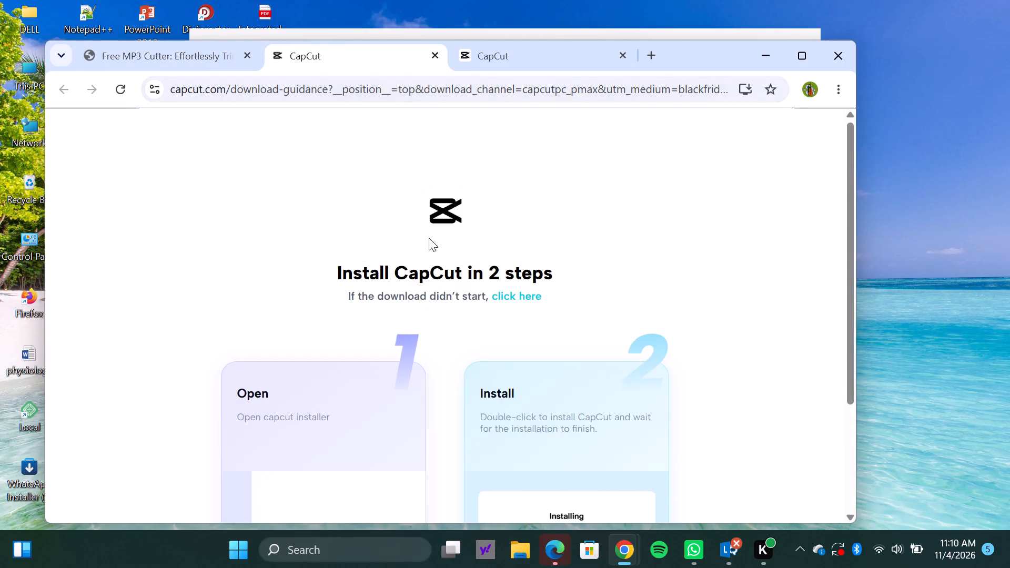
Run the most recently downloaded CapCut installer from the download history and choose to install it anyway, without using the Microsoft Store.
left_click(604, 293)
key("Down")
key("Down")
key("Down")
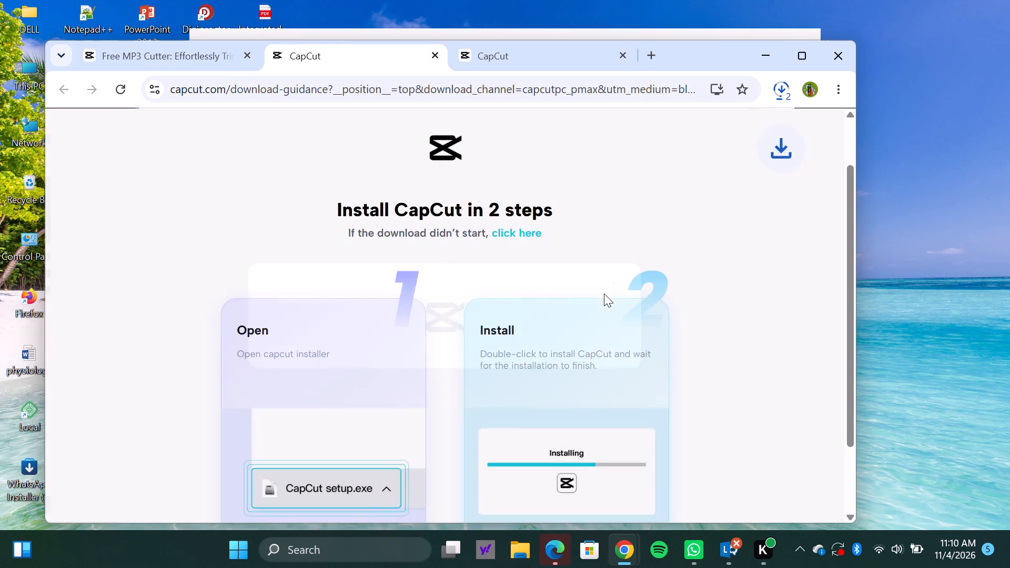
left_click(776, 97)
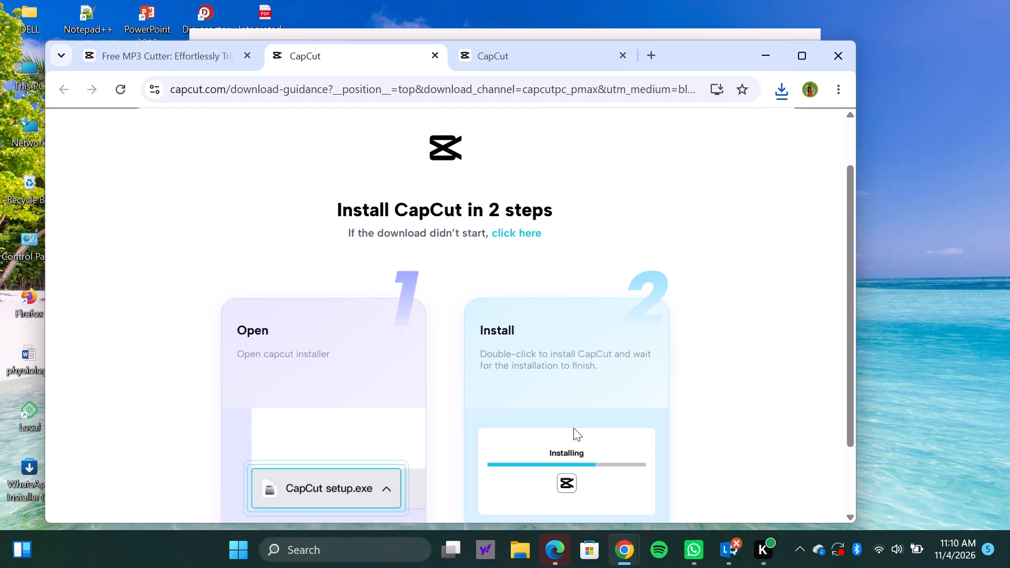
left_click(779, 95)
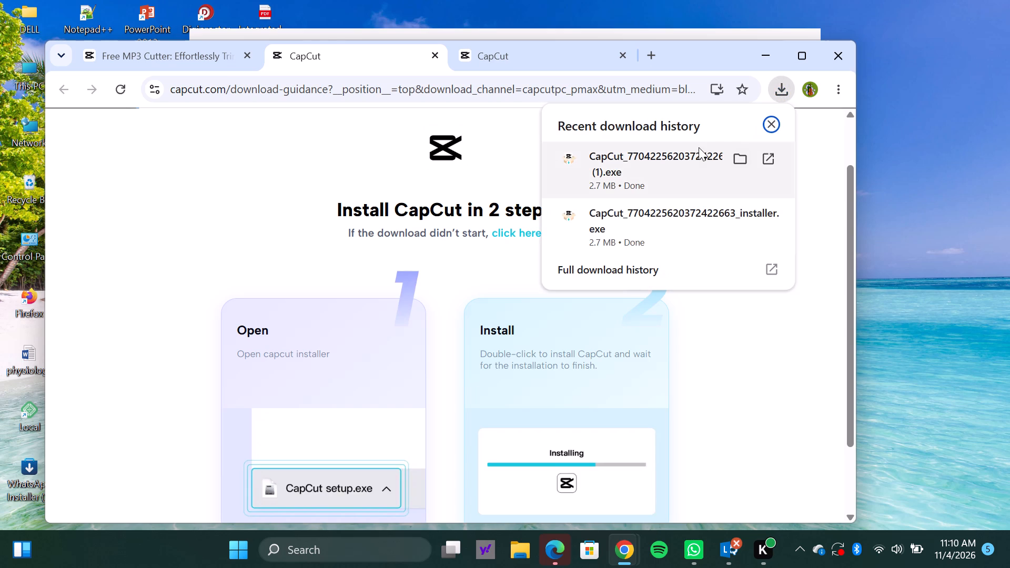
double_click(684, 150)
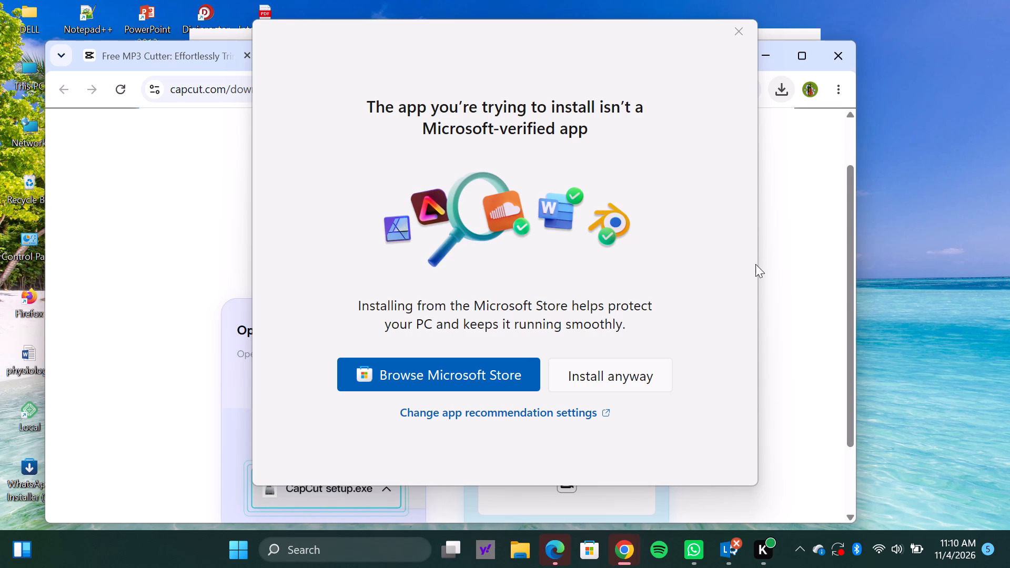
left_click(629, 380)
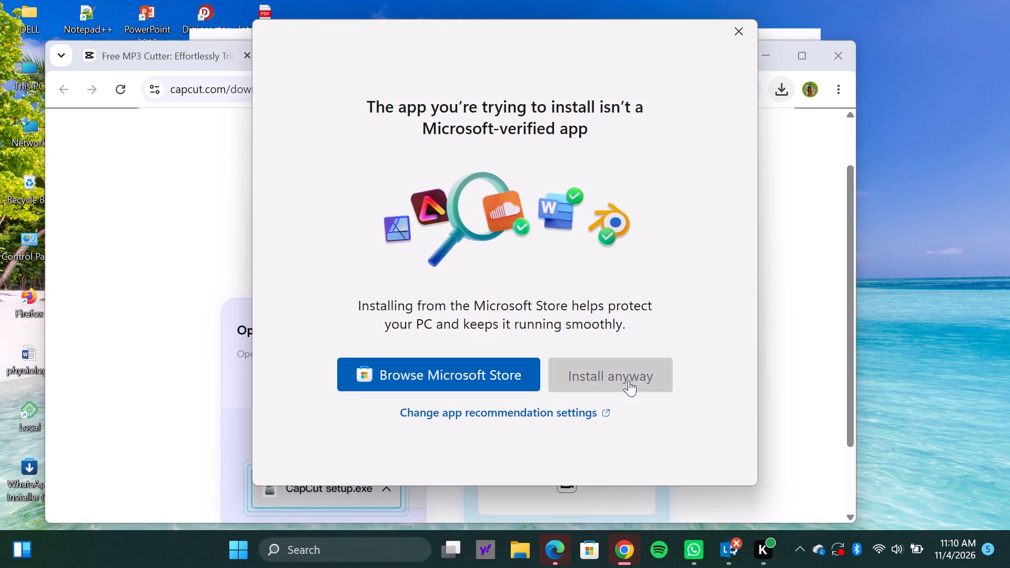
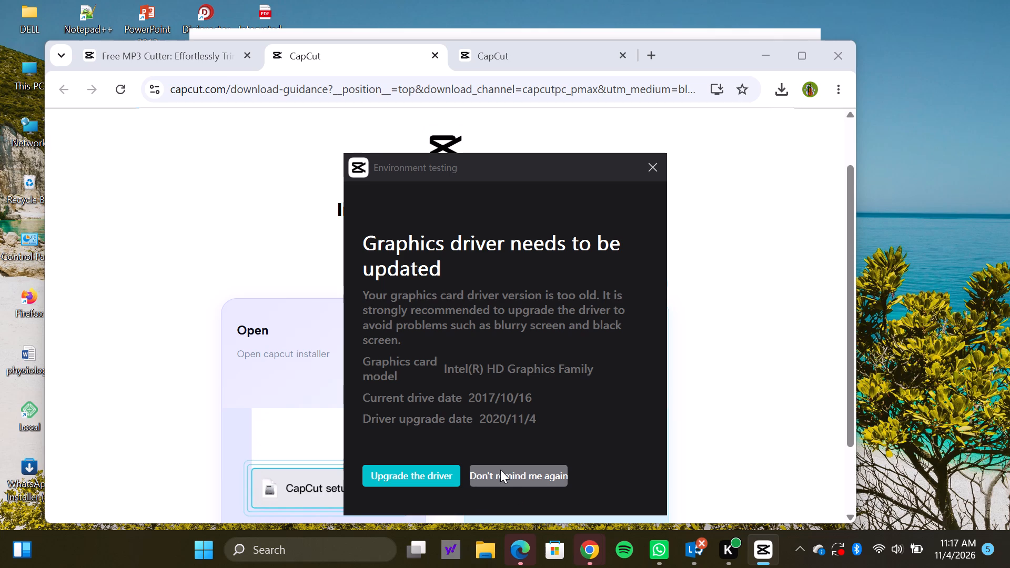
Start the recommended graphics driver upgrade for the Intel(R) HD Graphics Family card from CapCut's environment test.
left_click(457, 479)
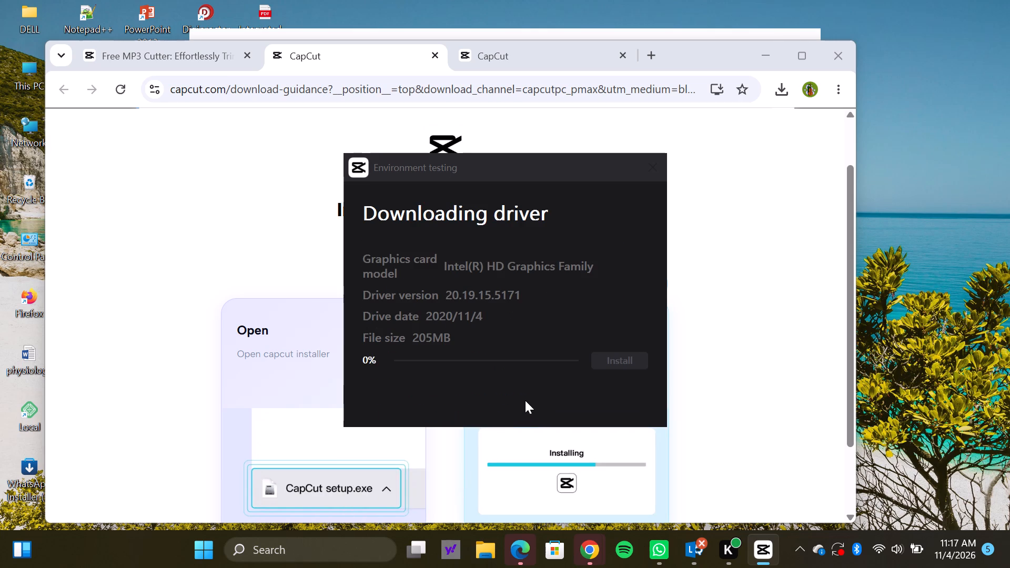
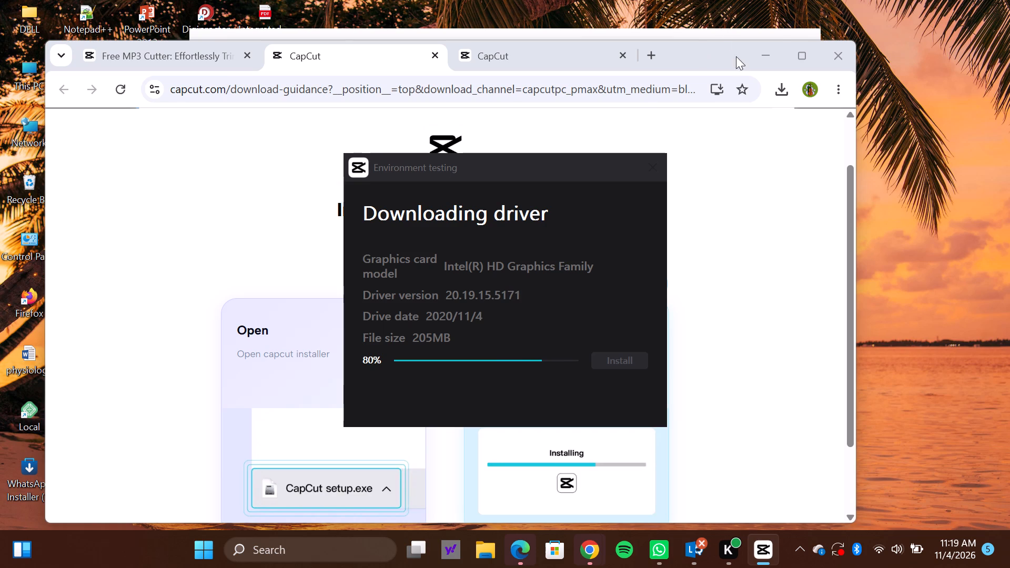
Minimize the browser window showing the CapCut download guidance page while the graphics driver downloads.
left_click(764, 60)
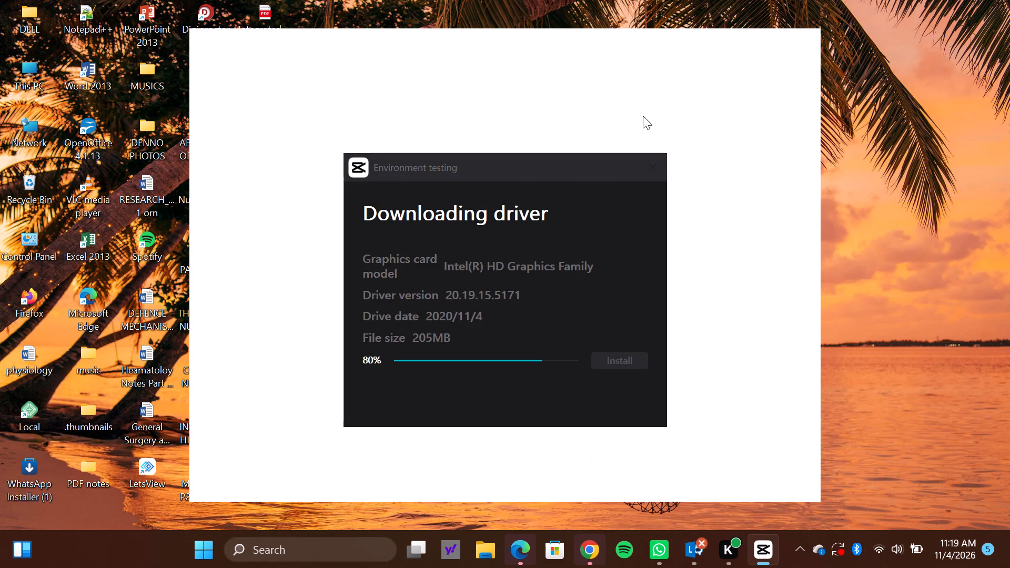
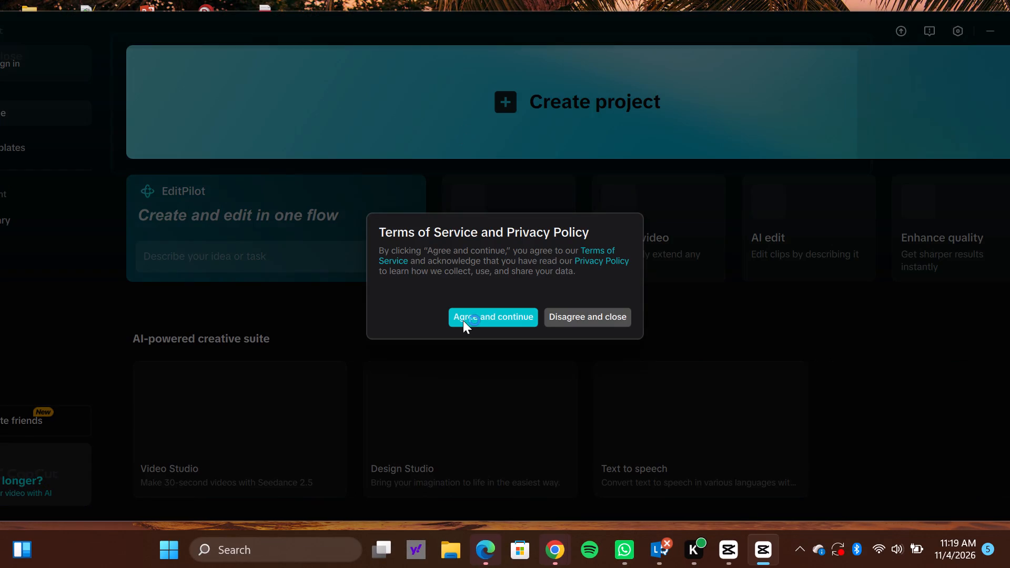
Accept the Terms of Service and Privacy Policy to continue into CapCut.
left_click(477, 315)
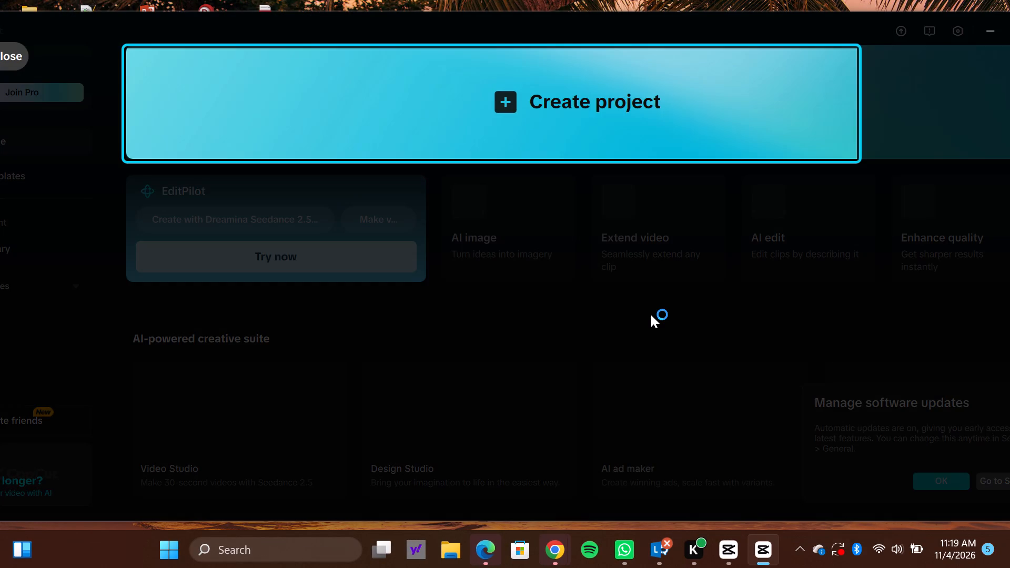
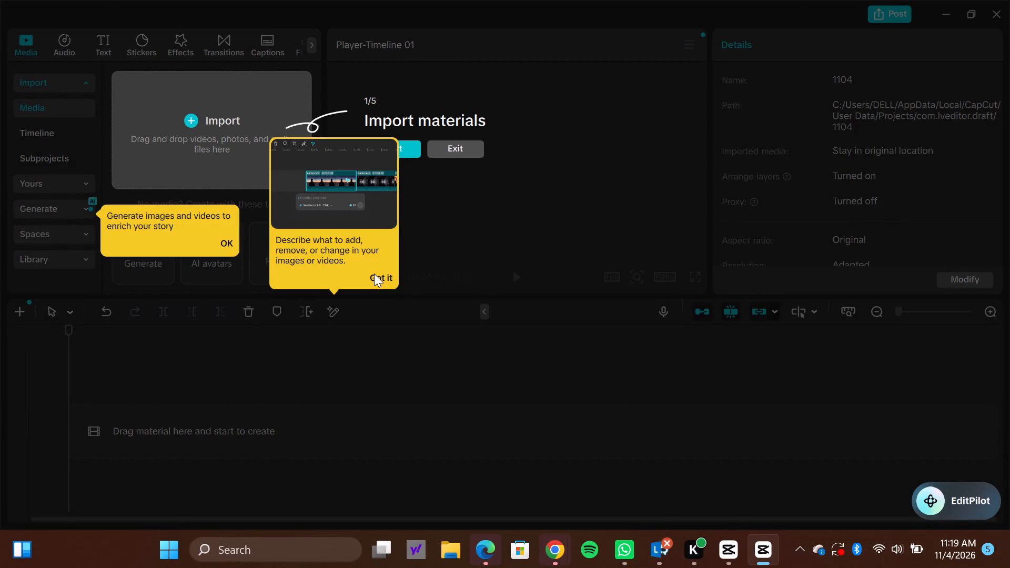
Dismiss the feature tips and advance the editor's introductory tour past importing materials and dragging them to the timeline.
left_click(370, 270)
left_click(217, 236)
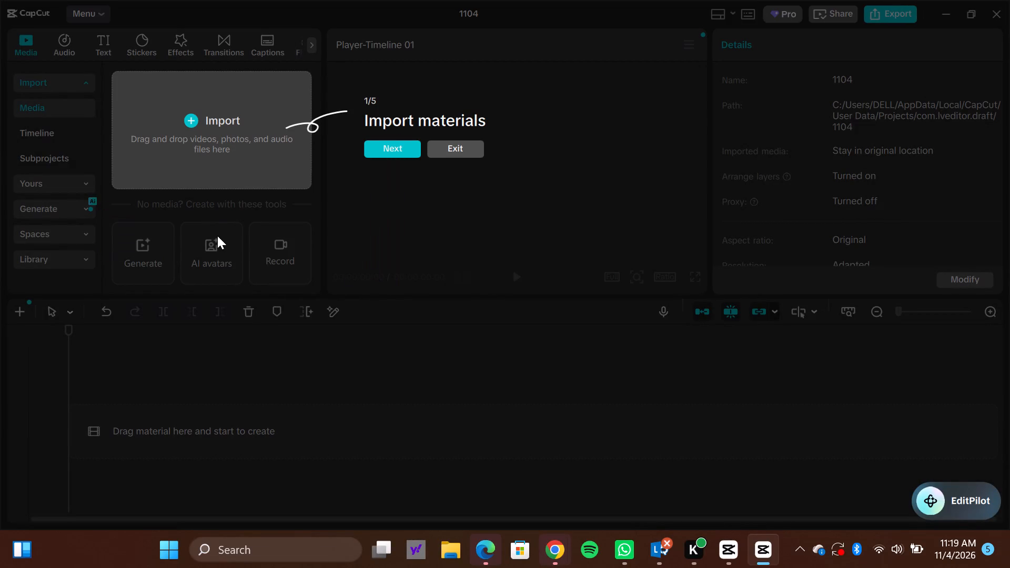
left_click(433, 212)
left_click(391, 148)
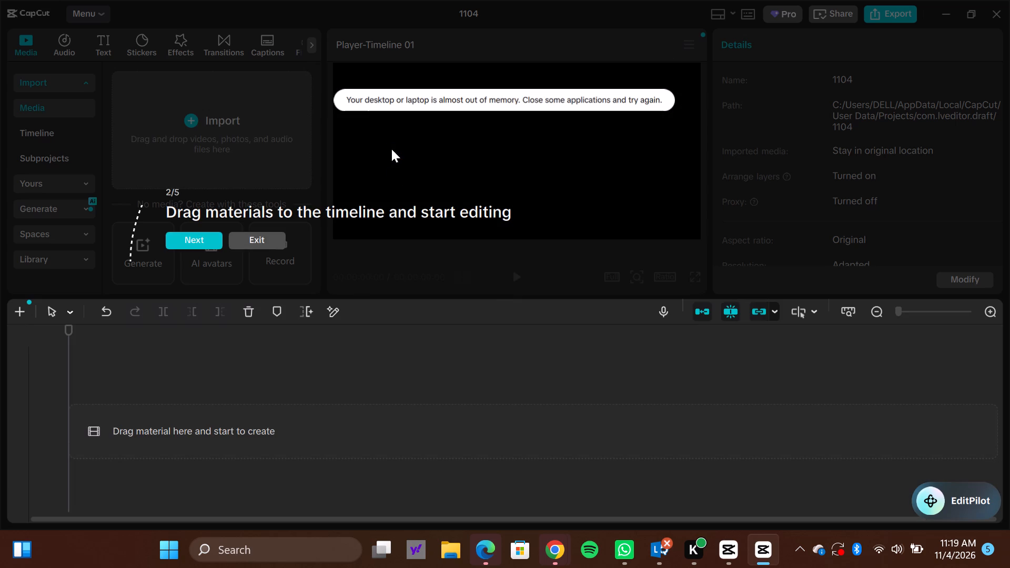
left_click(211, 245)
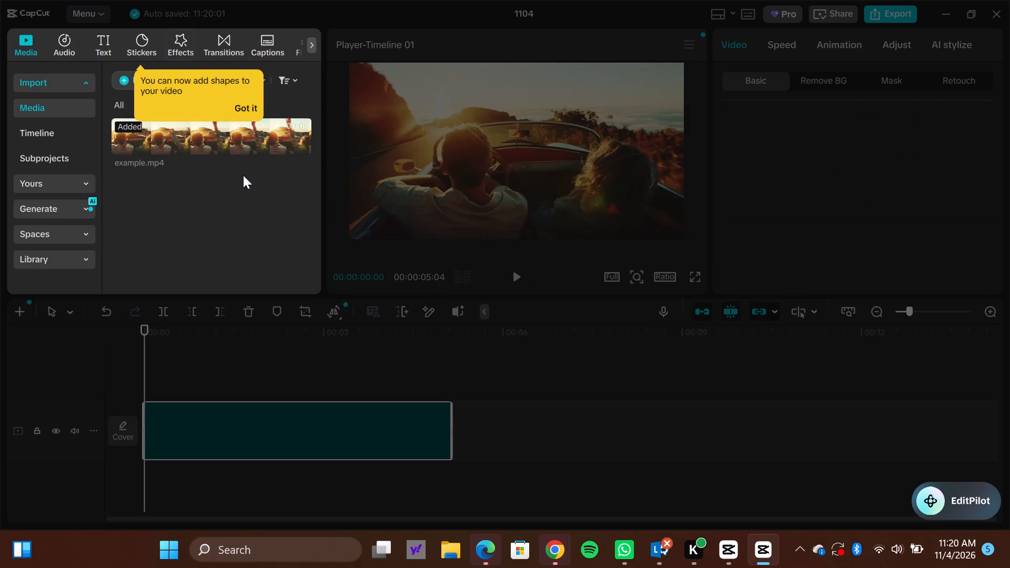
Dismiss the shapes tip and complete the rest of the introductory tour, from adding an effect through previewing to exporting the video.
left_click(250, 109)
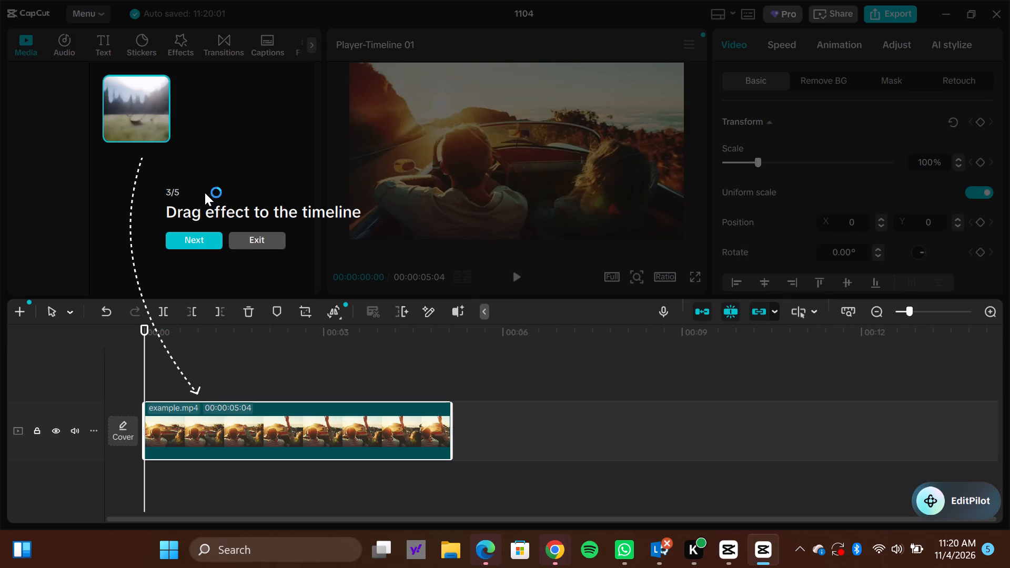
left_click(200, 238)
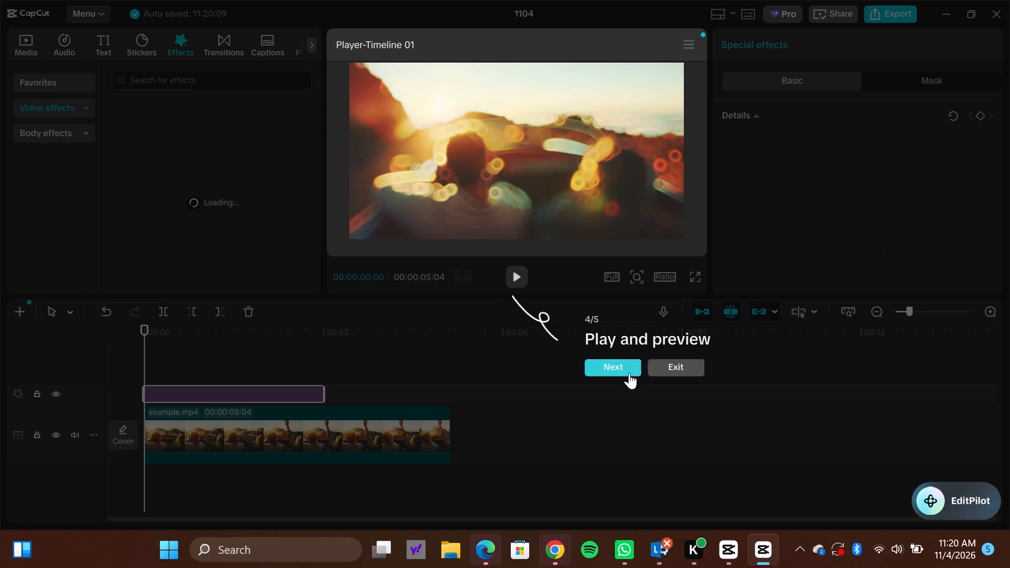
left_click(626, 371)
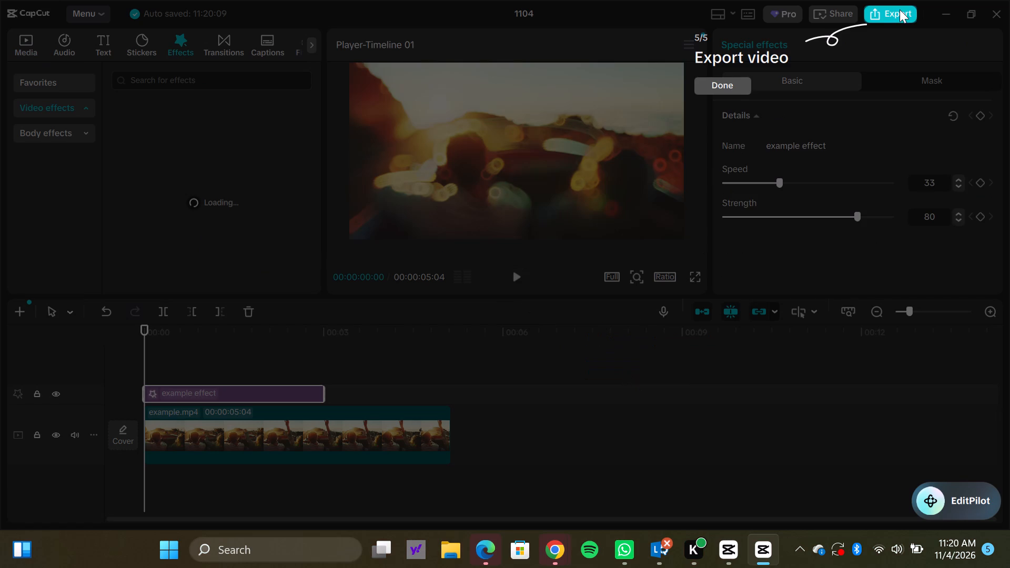
left_click(731, 81)
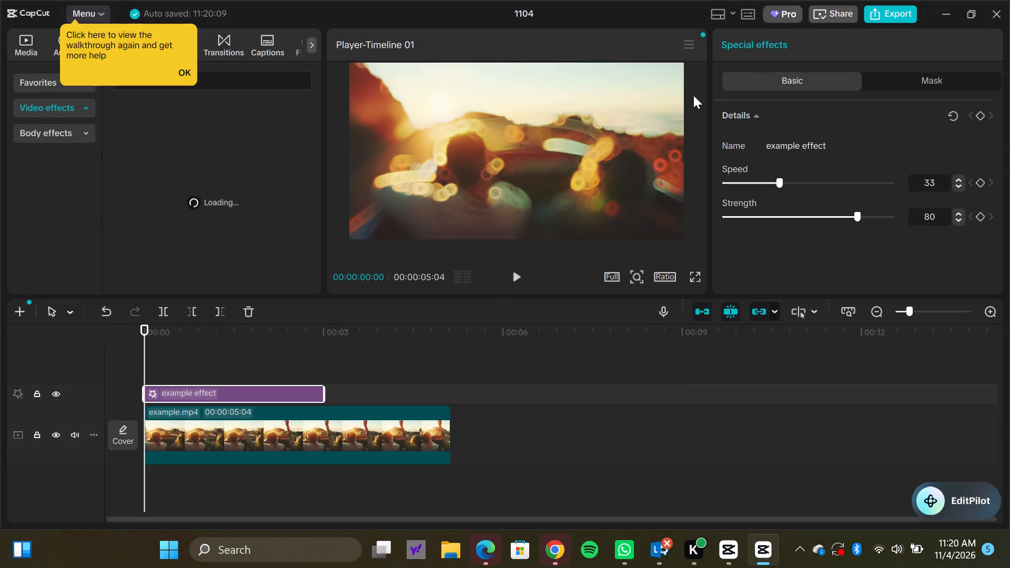
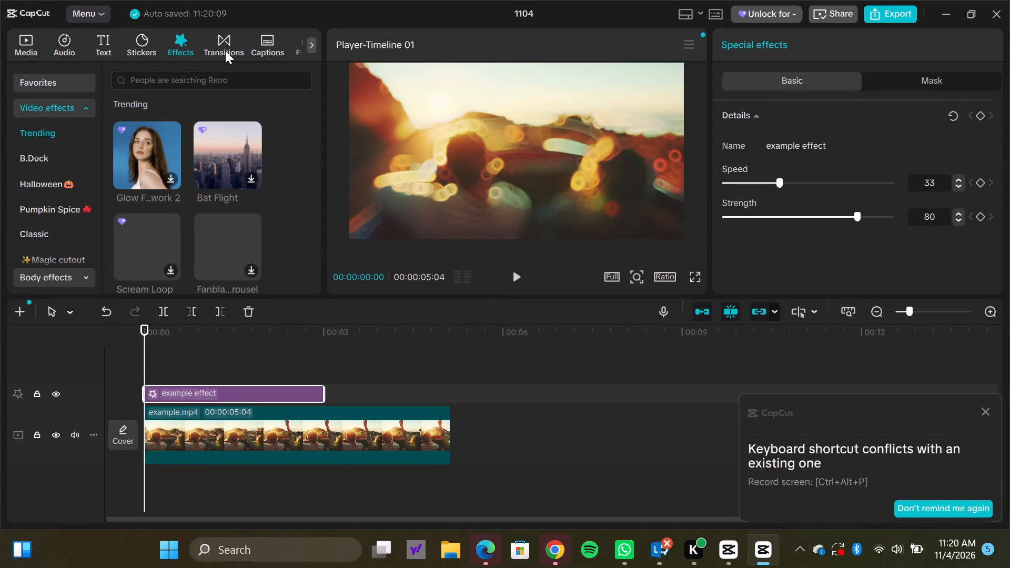
Start an audio extraction import from the editor's audio library, bringing up the file picker for the source media.
left_click(27, 50)
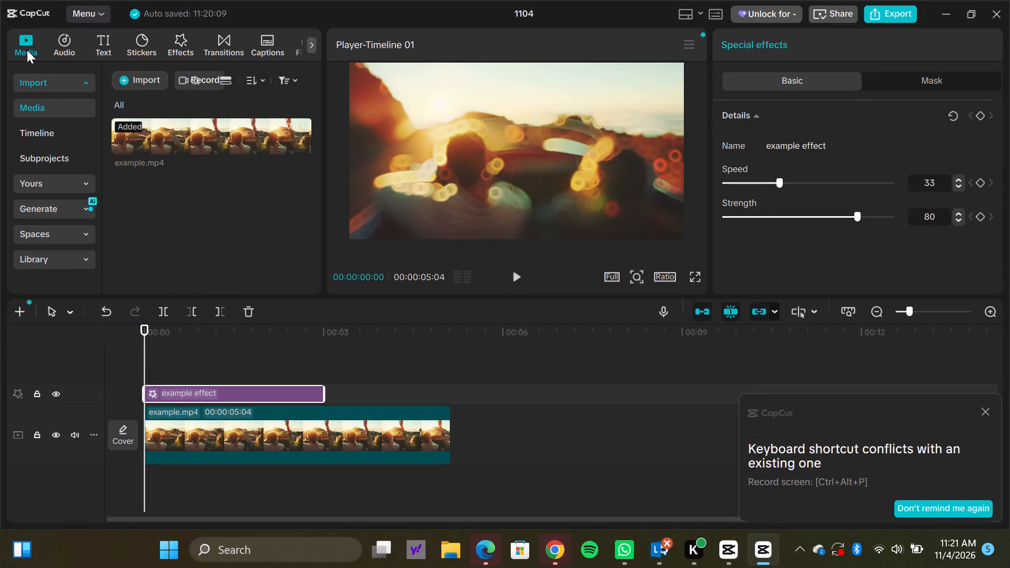
left_click(27, 50)
left_click(68, 49)
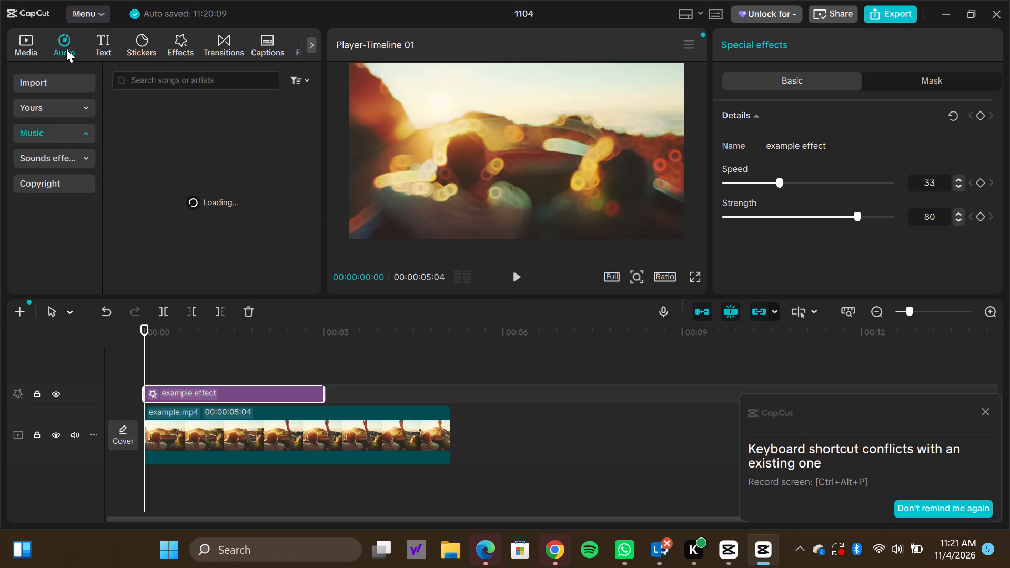
left_click(59, 88)
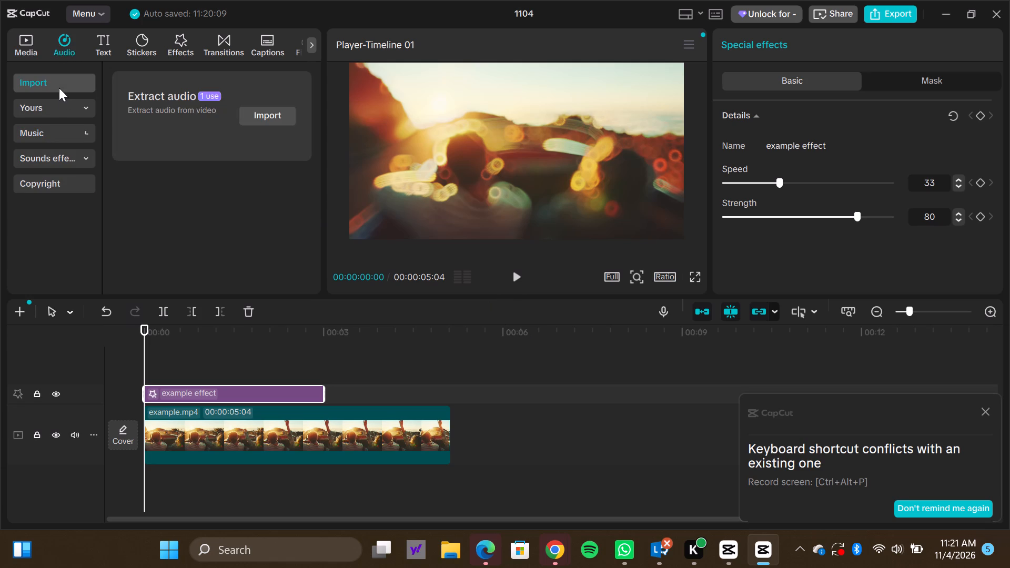
left_click(280, 113)
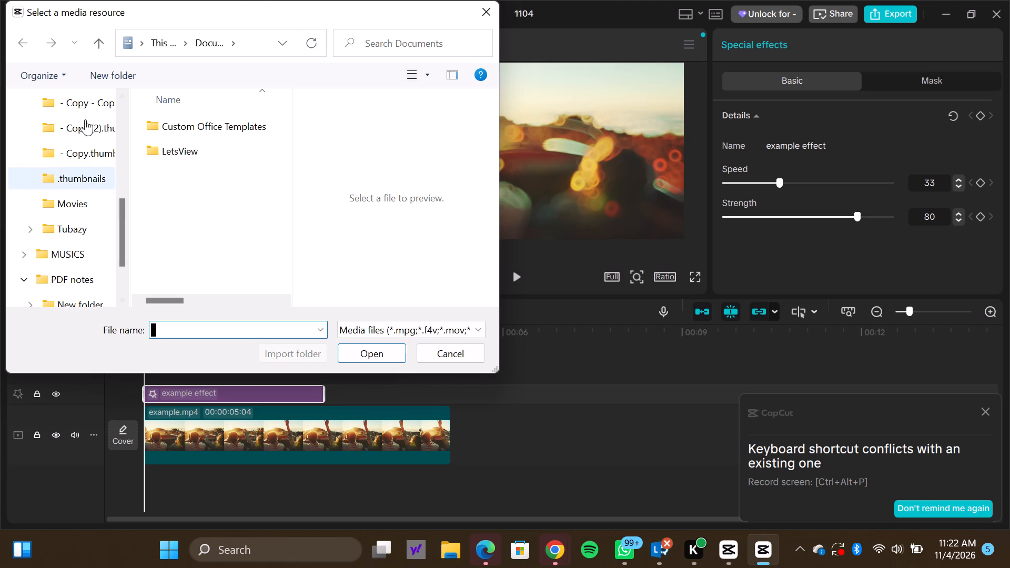
Import the audio of the first Ayra Starr and Rema song from the MUSICS folder.
left_click(91, 257)
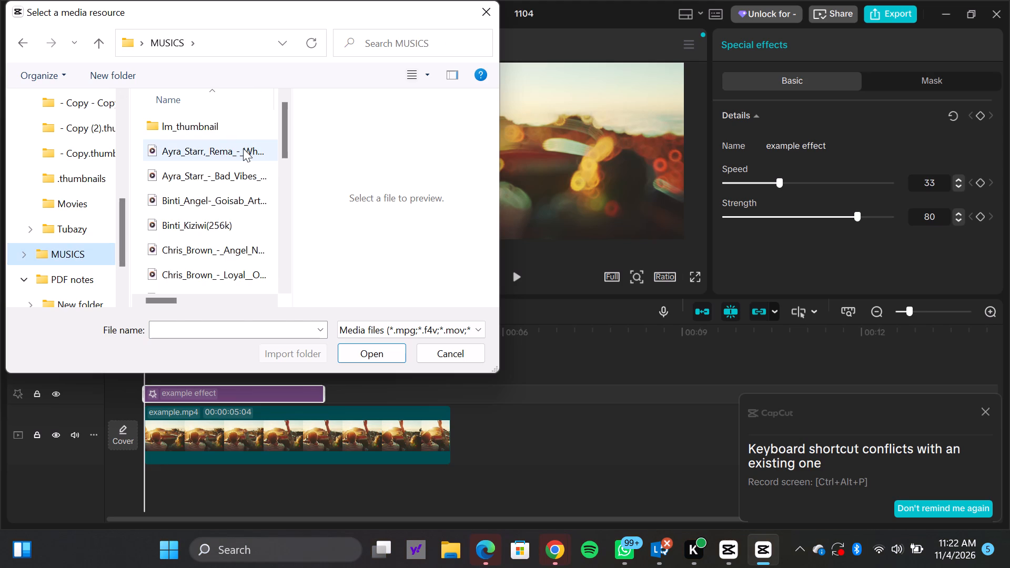
left_click(243, 148)
left_click(376, 350)
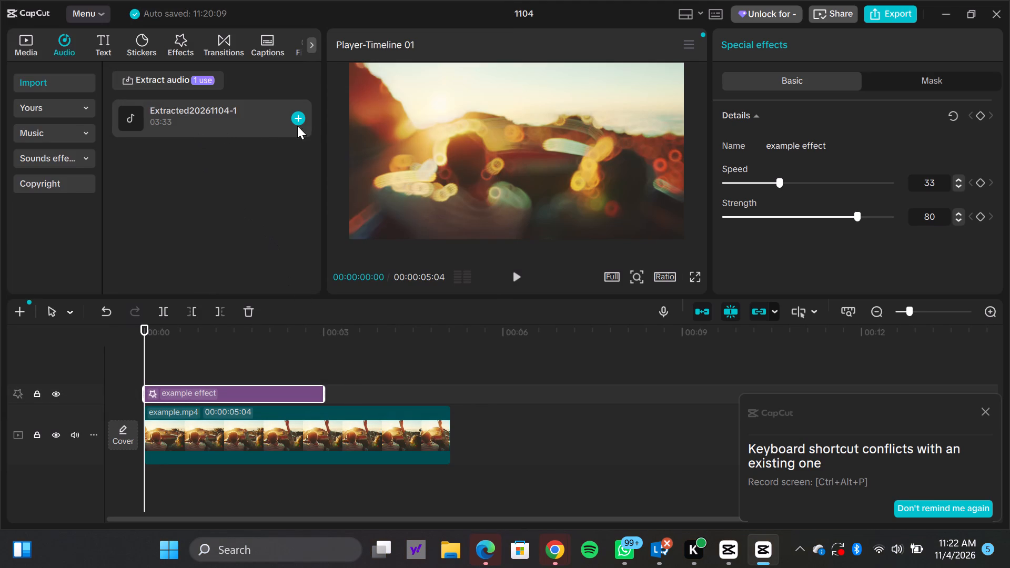
Place the extracted audio at the start of the timeline, on its own track beneath the example.mp4 clip.
left_click_drag(199, 104, 251, 280)
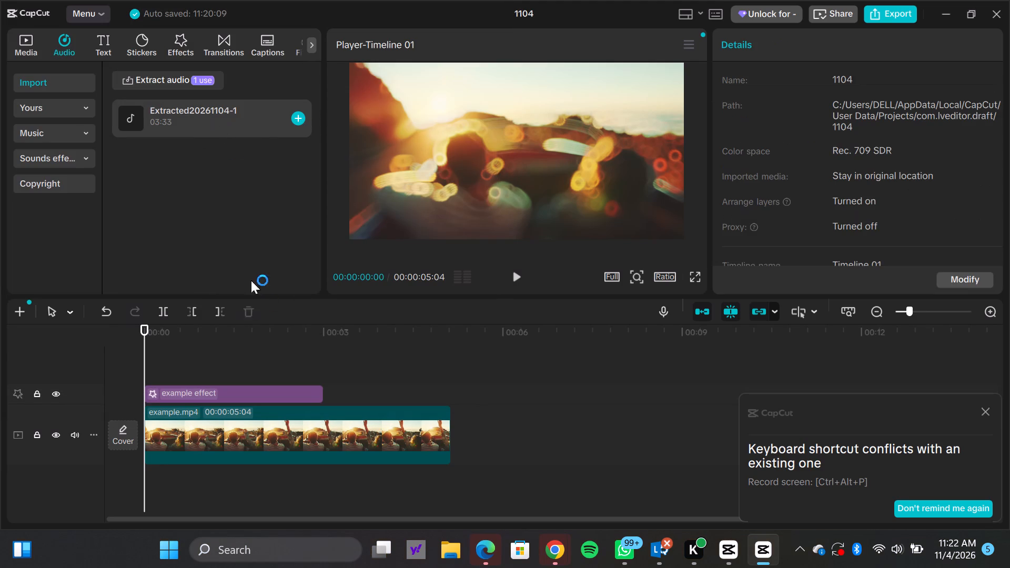
left_click_drag(251, 280, 150, 434)
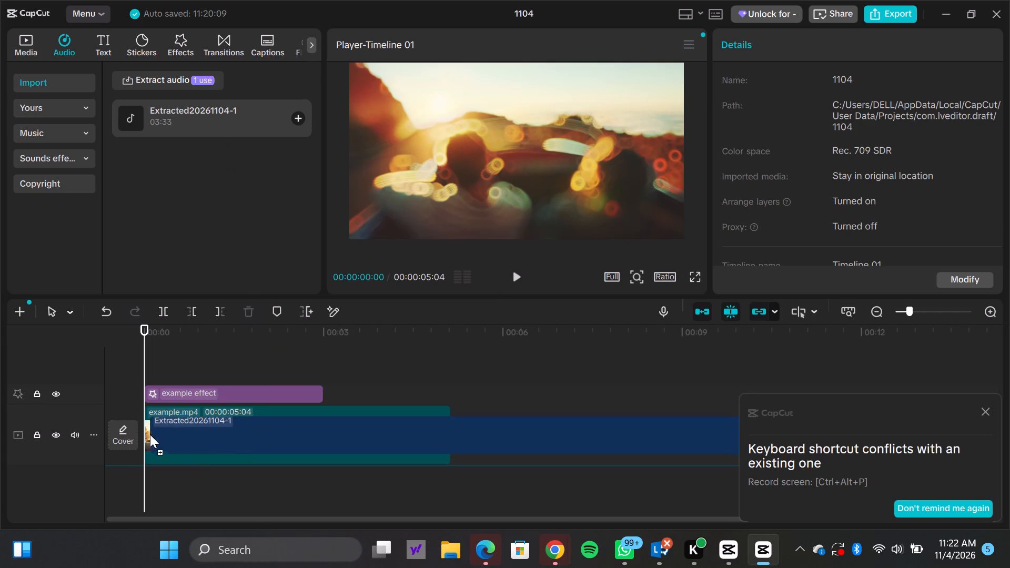
left_click_drag(150, 434, 139, 441)
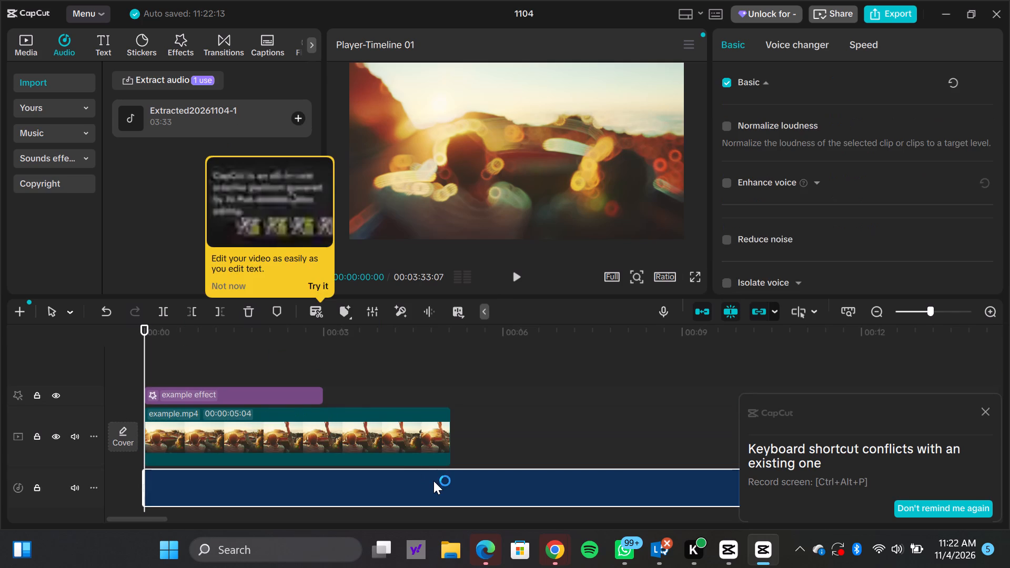
Dismiss the keyboard shortcut conflict notification.
left_click(983, 407)
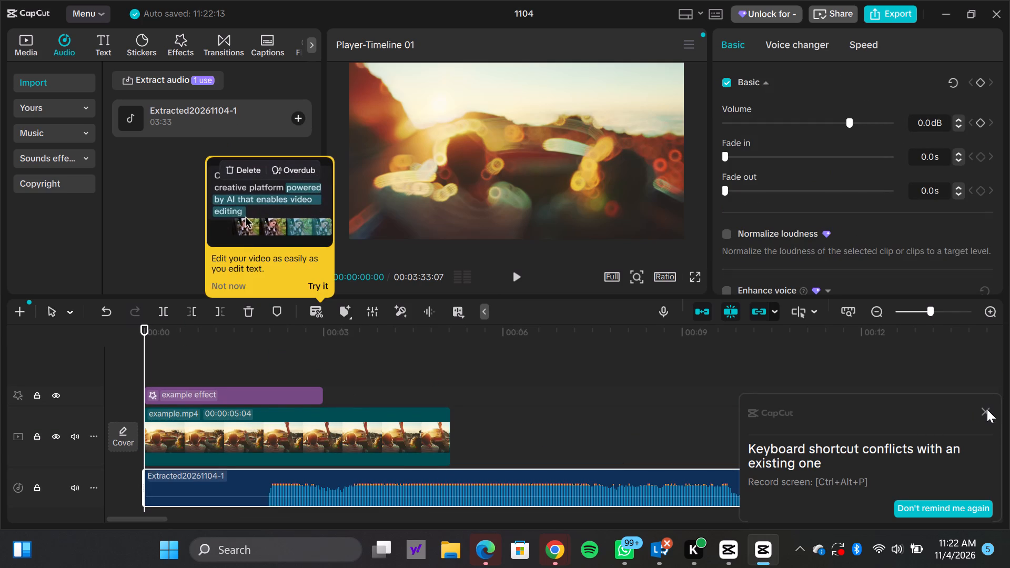
left_click(987, 410)
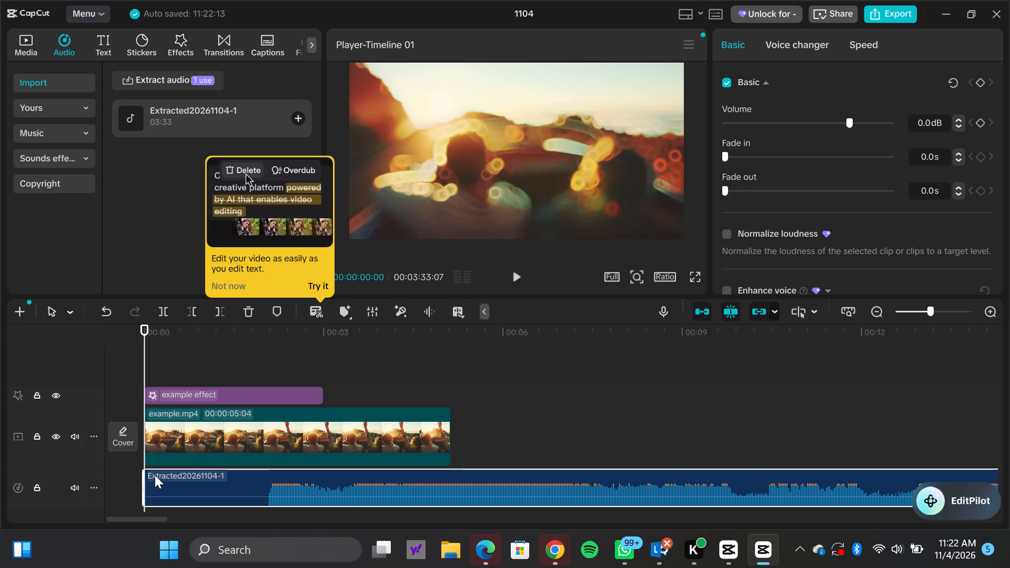
Trim about 2.3 seconds of silence from the beginning of the extracted audio clip.
left_click_drag(144, 483, 170, 486)
left_click(177, 486)
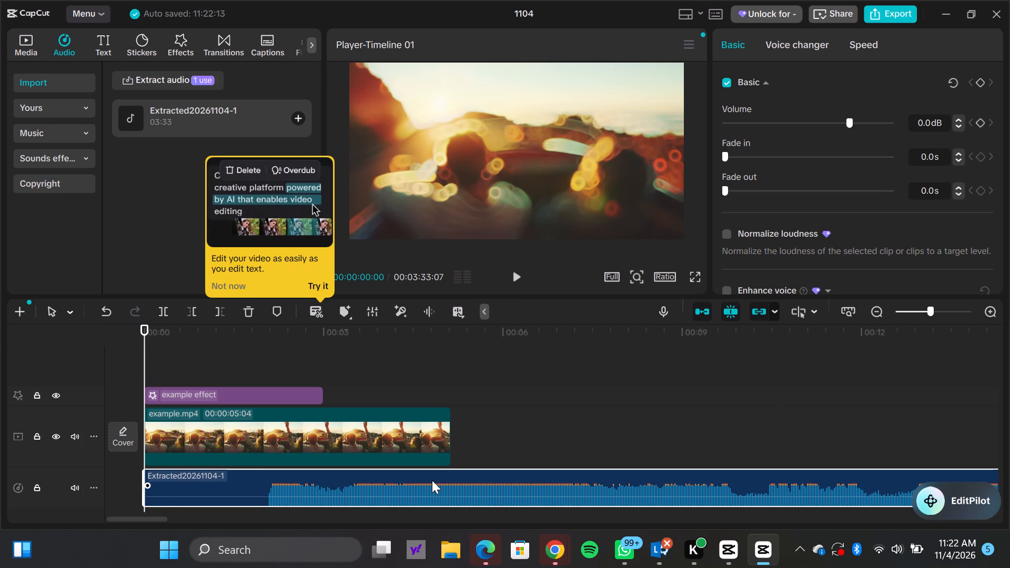
left_click(432, 480)
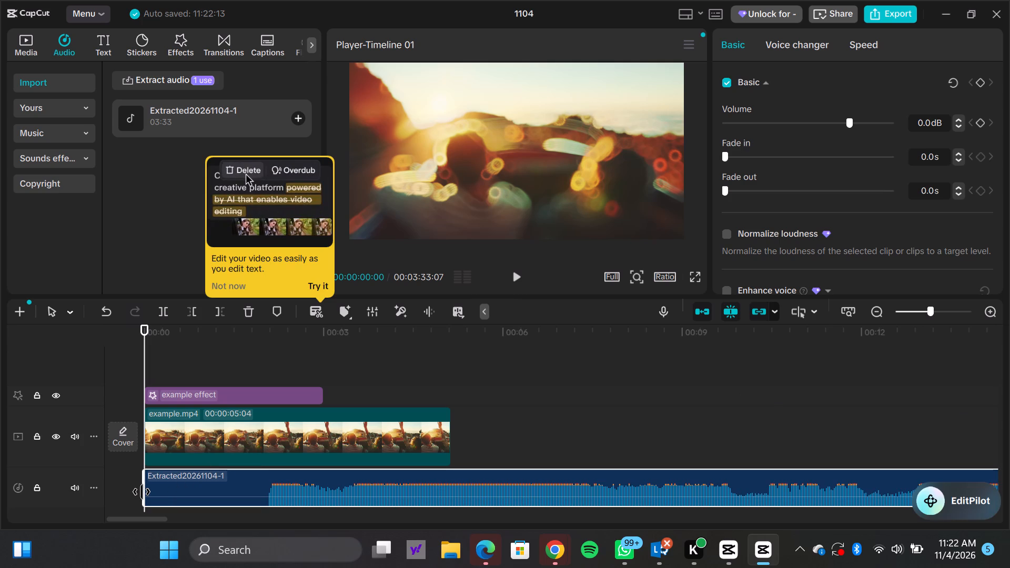
left_click_drag(141, 492, 262, 492)
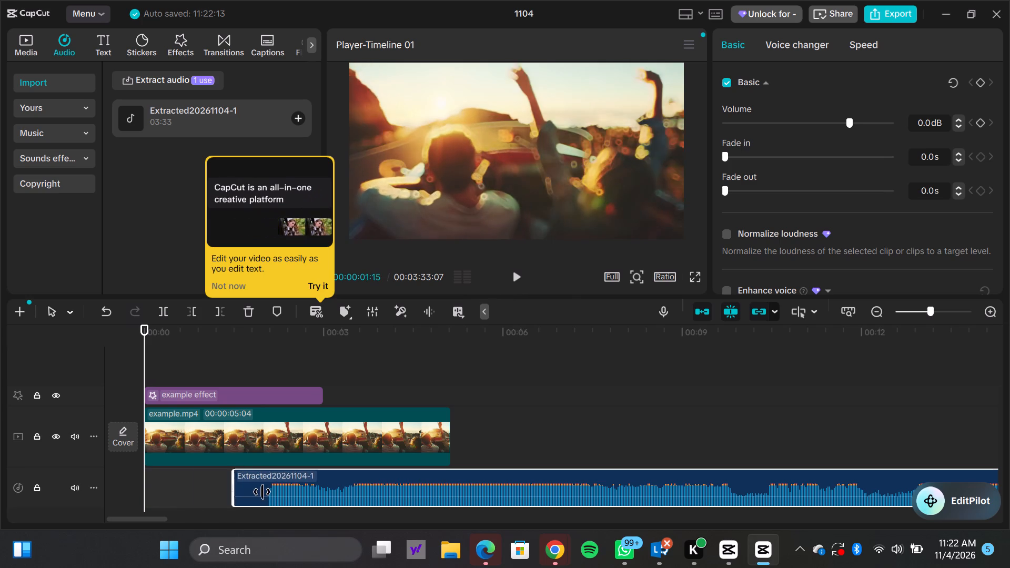
left_click_drag(262, 492, 282, 493)
Move the trimmed audio clip back to the start of the timeline at 00:00.
left_click_drag(335, 479, 179, 476)
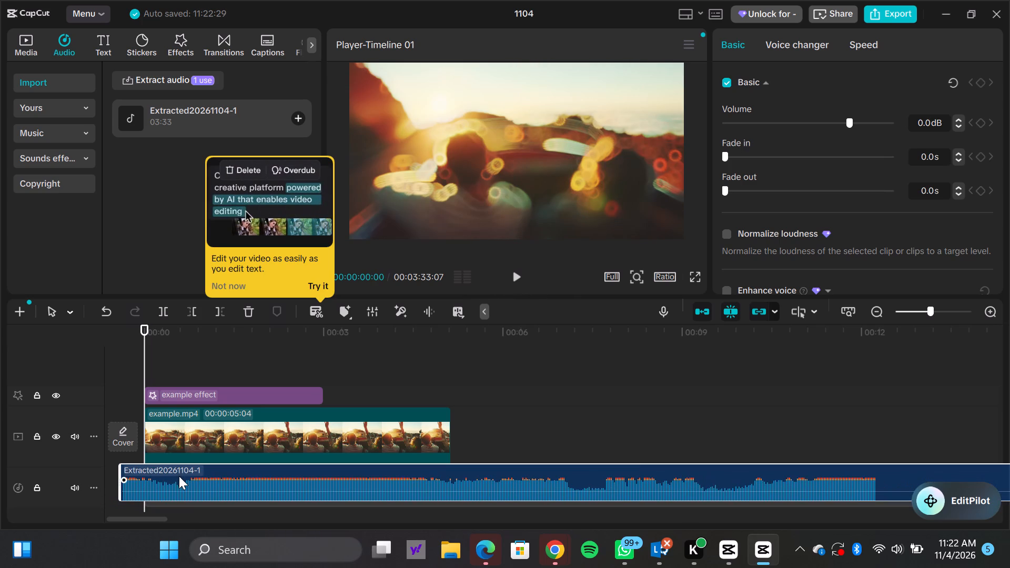
left_click_drag(179, 476, 199, 481)
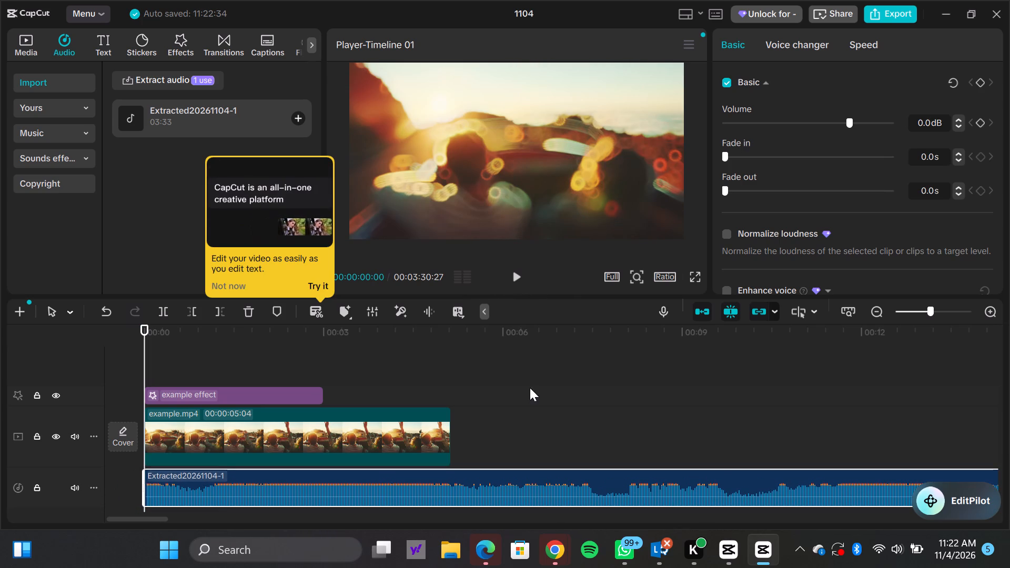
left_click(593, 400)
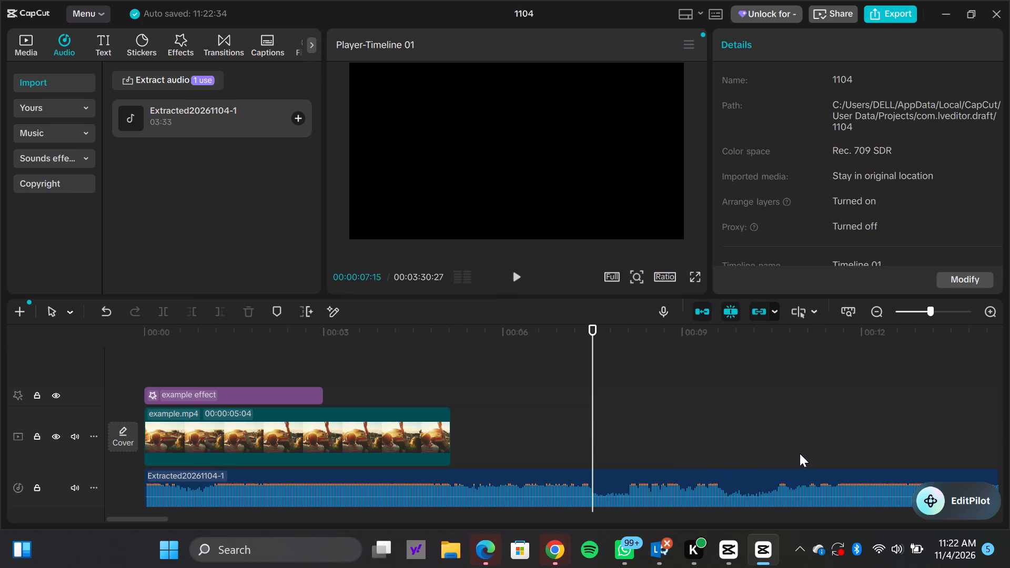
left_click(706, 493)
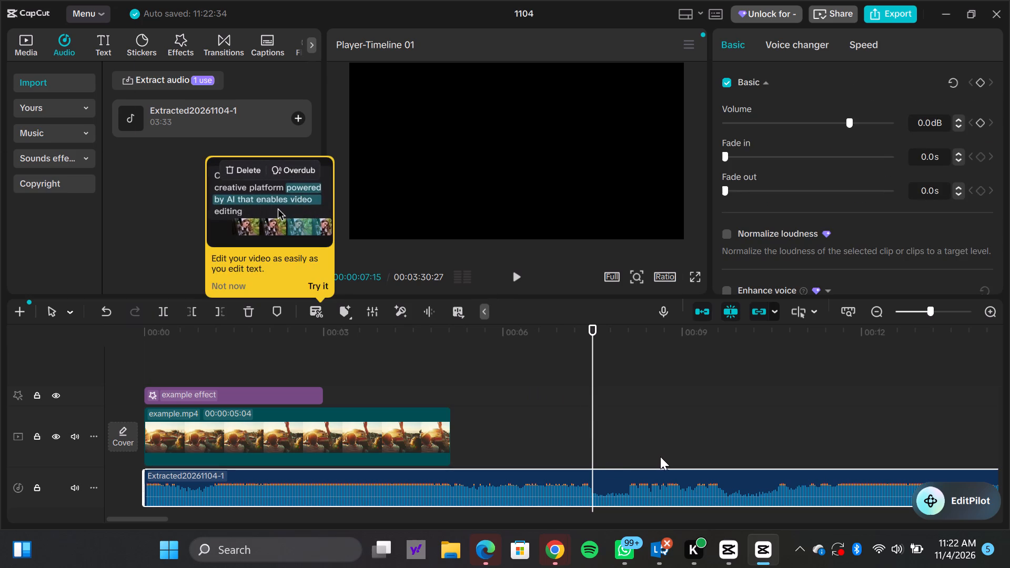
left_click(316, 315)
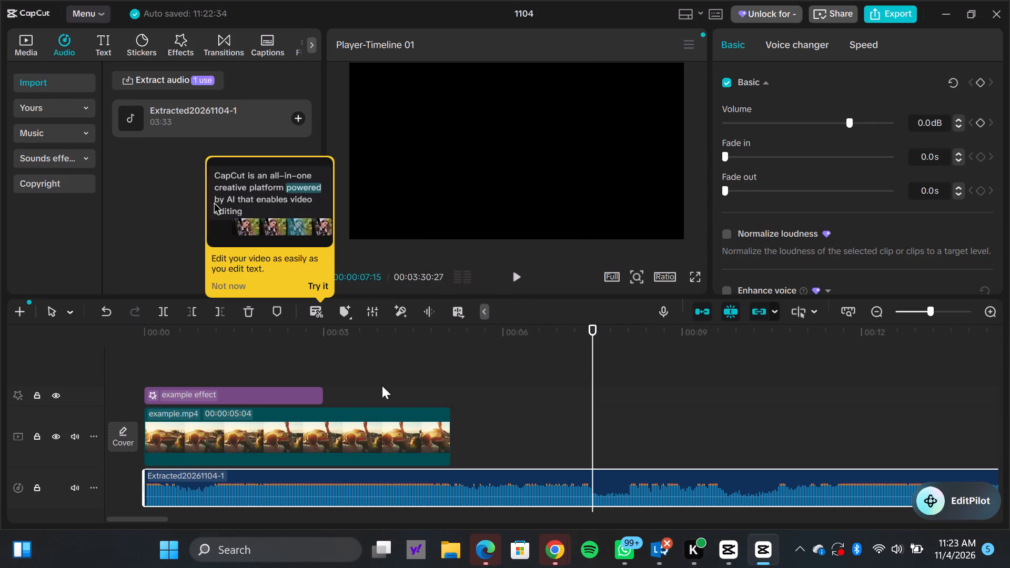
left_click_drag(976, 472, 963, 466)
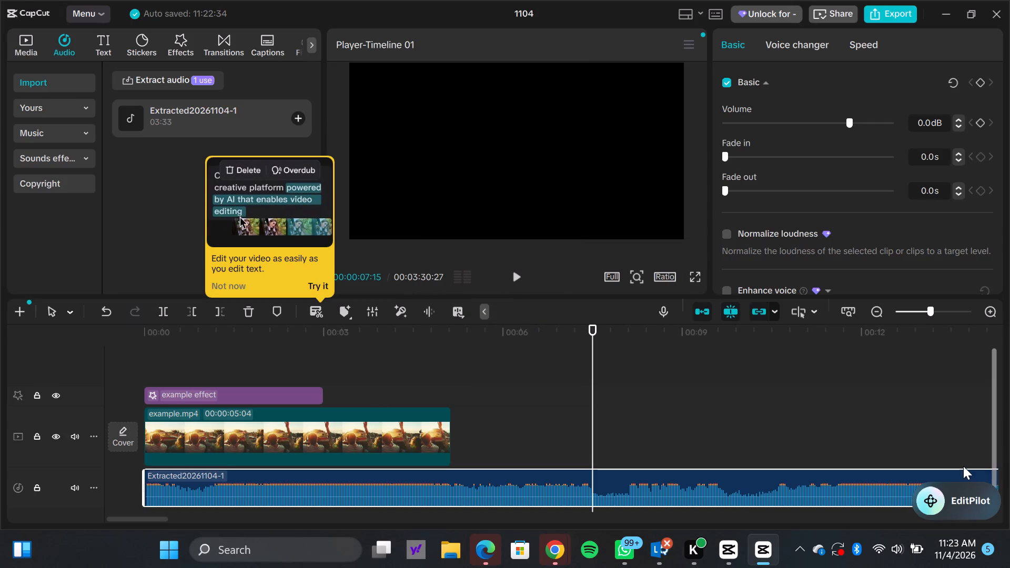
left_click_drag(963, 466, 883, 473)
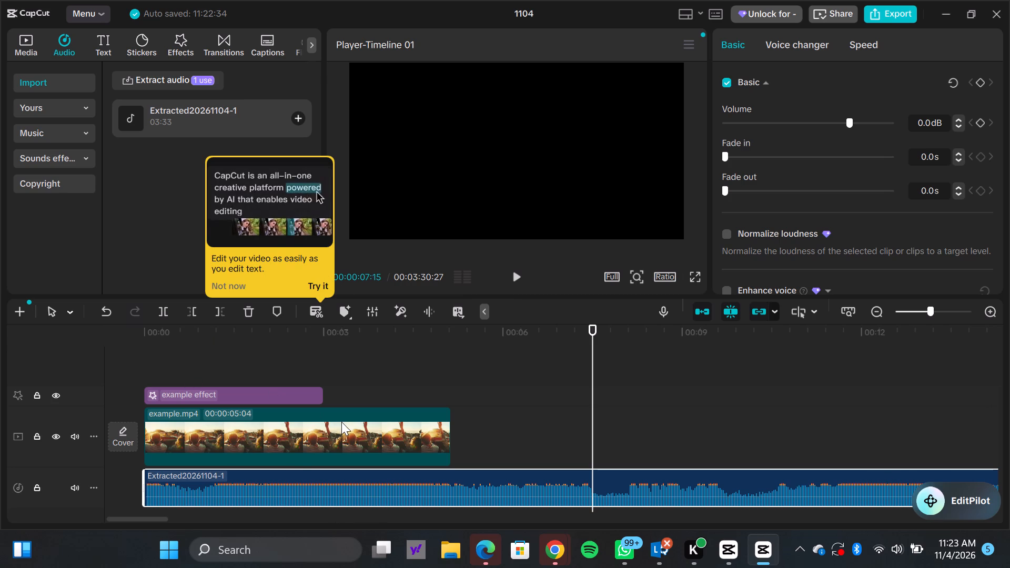
Cut the example.mp4 video clip from the timeline.
left_click_drag(341, 422, 324, 412)
left_click(312, 417)
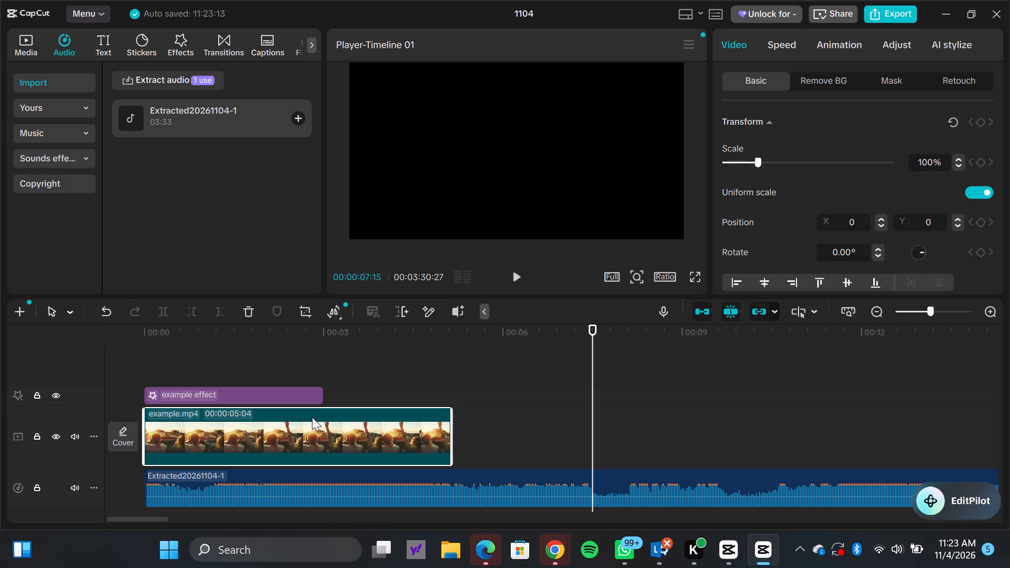
right_click(312, 417)
right_click(312, 417)
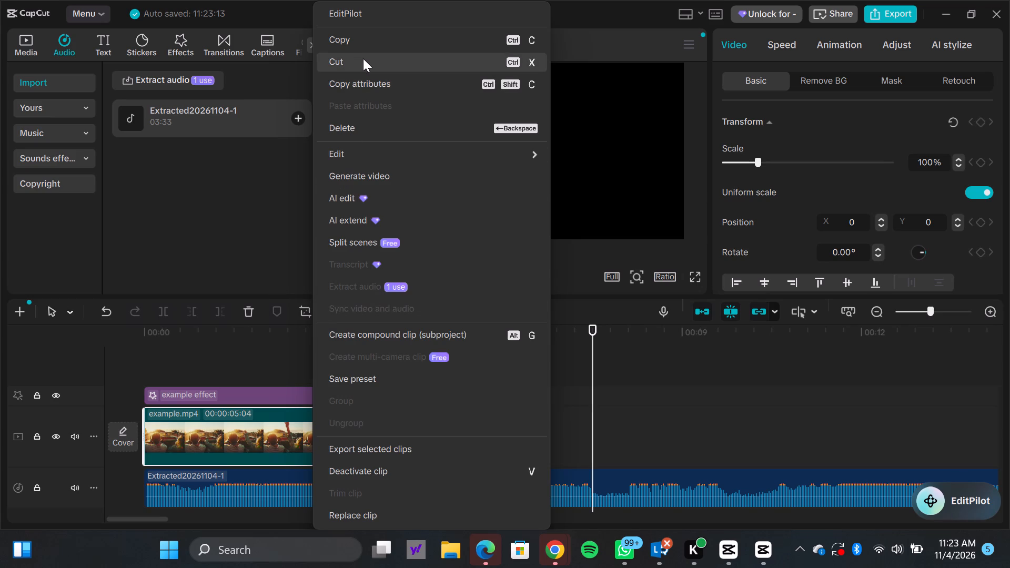
left_click(363, 58)
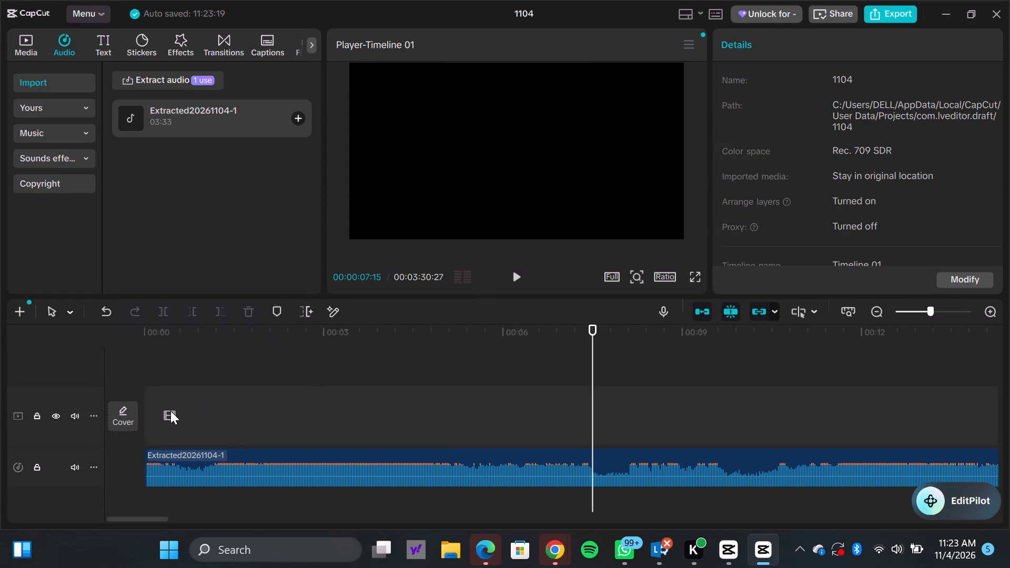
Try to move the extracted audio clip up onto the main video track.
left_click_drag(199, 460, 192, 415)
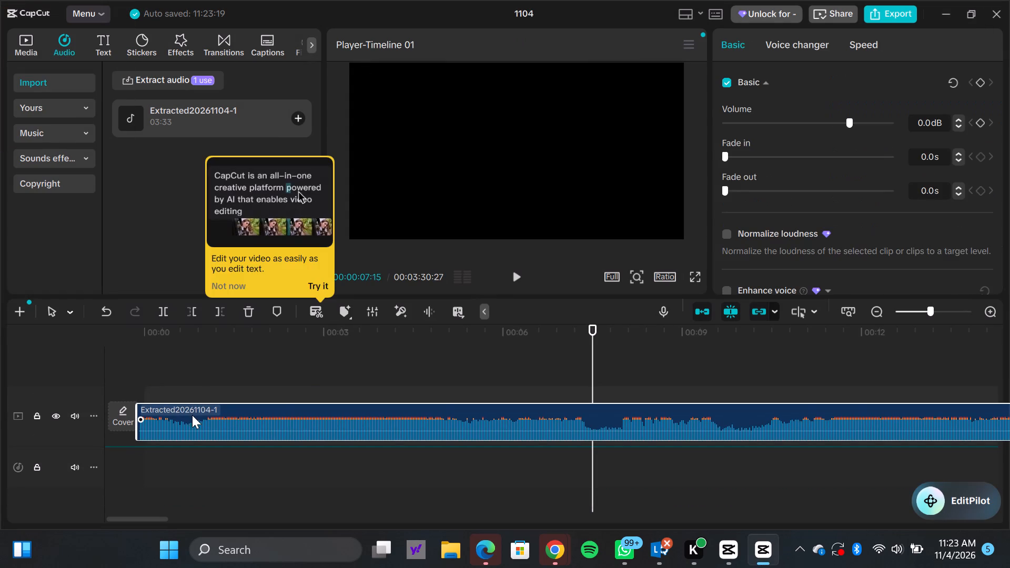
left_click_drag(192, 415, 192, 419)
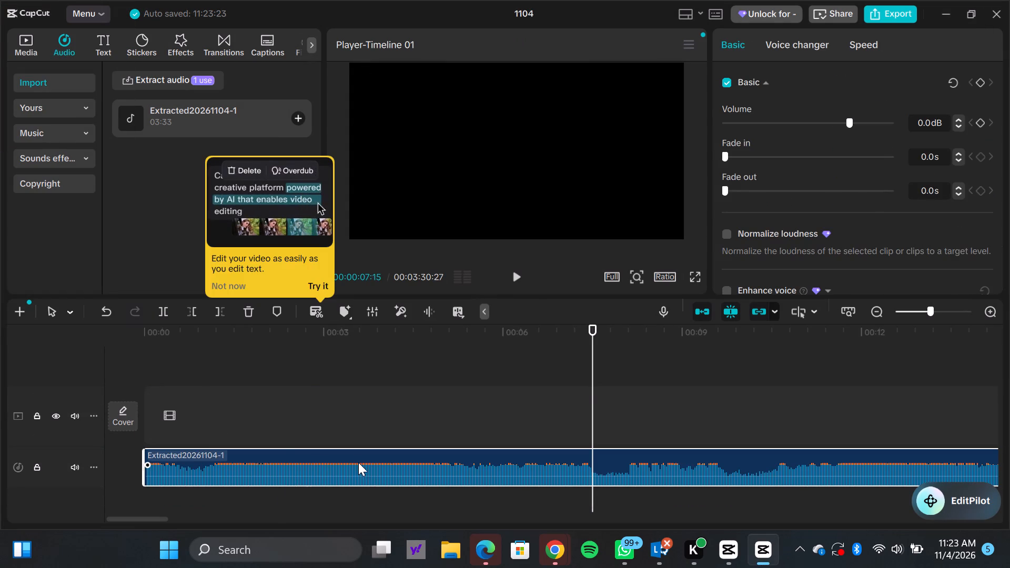
Play back the trimmed audio, returning the playhead to the start of the timeline to listen from the beginning.
left_click(520, 277)
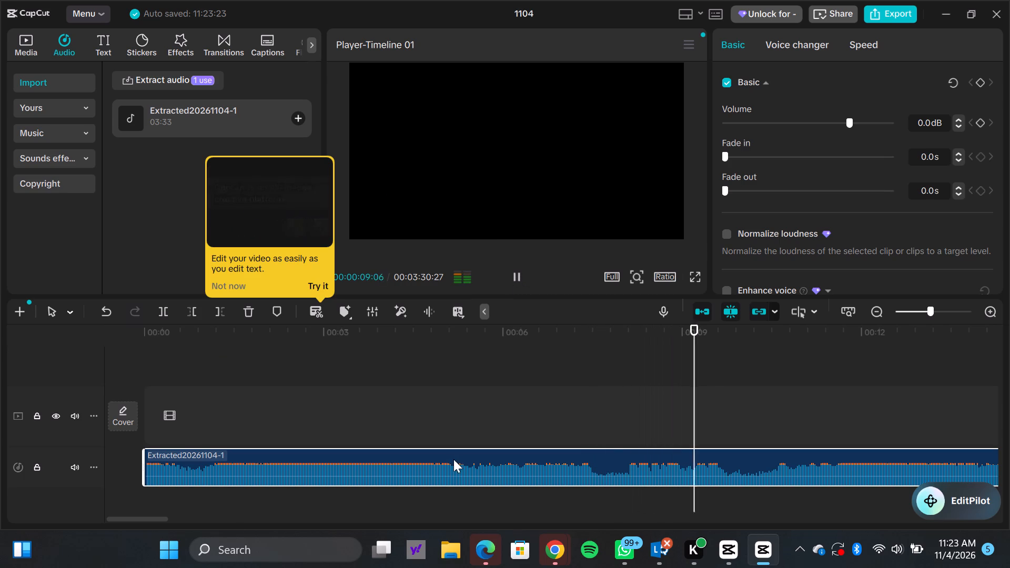
left_click(151, 469)
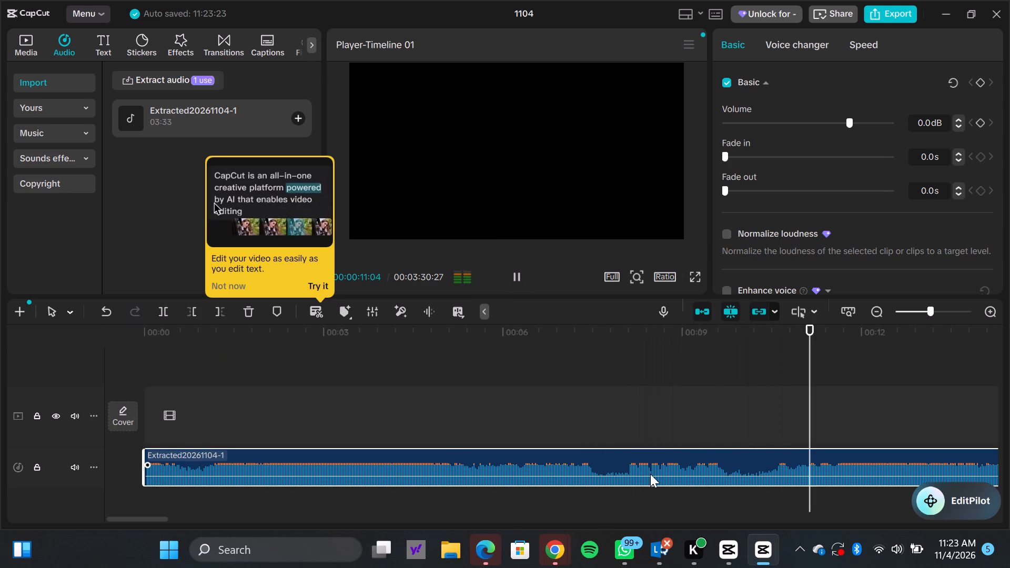
left_click(334, 408)
left_click(156, 457)
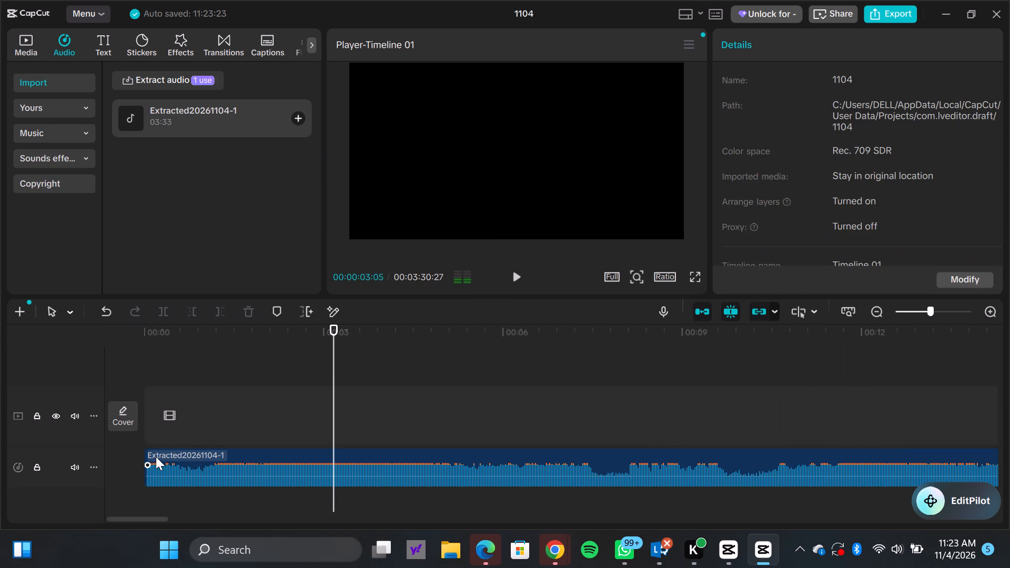
left_click(150, 468)
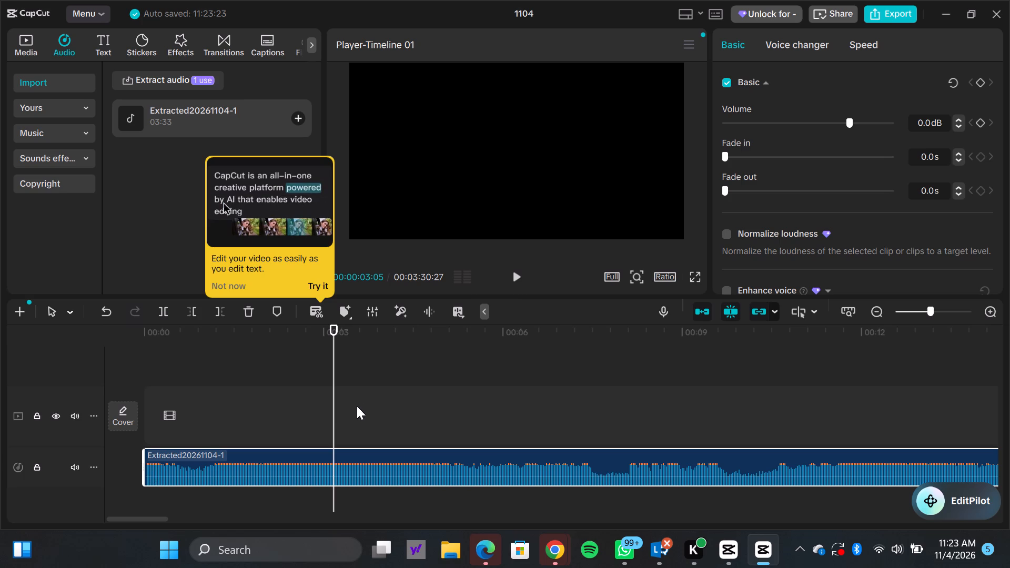
left_click_drag(333, 410, 140, 418)
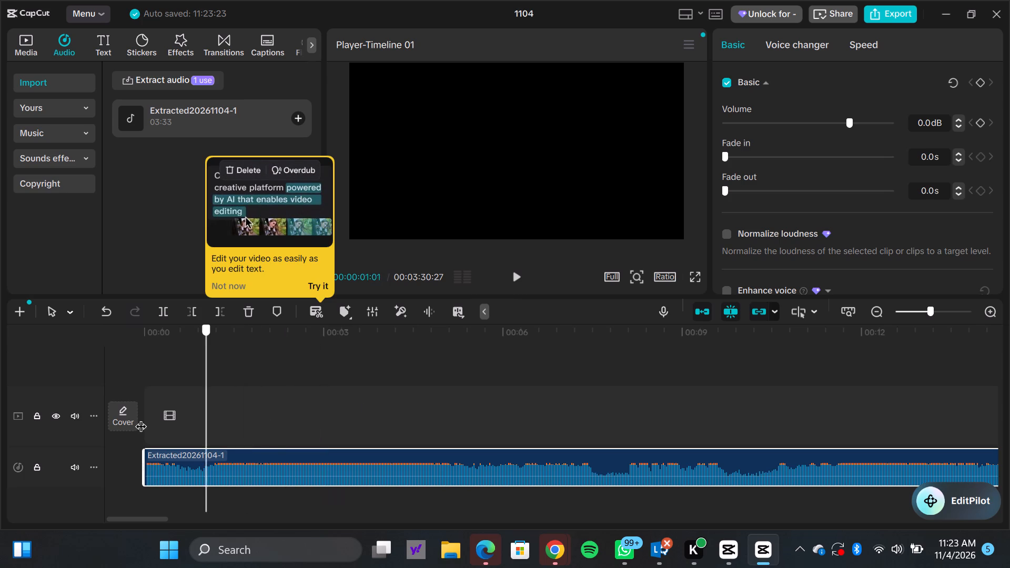
left_click_drag(140, 418, 135, 417)
left_click(520, 280)
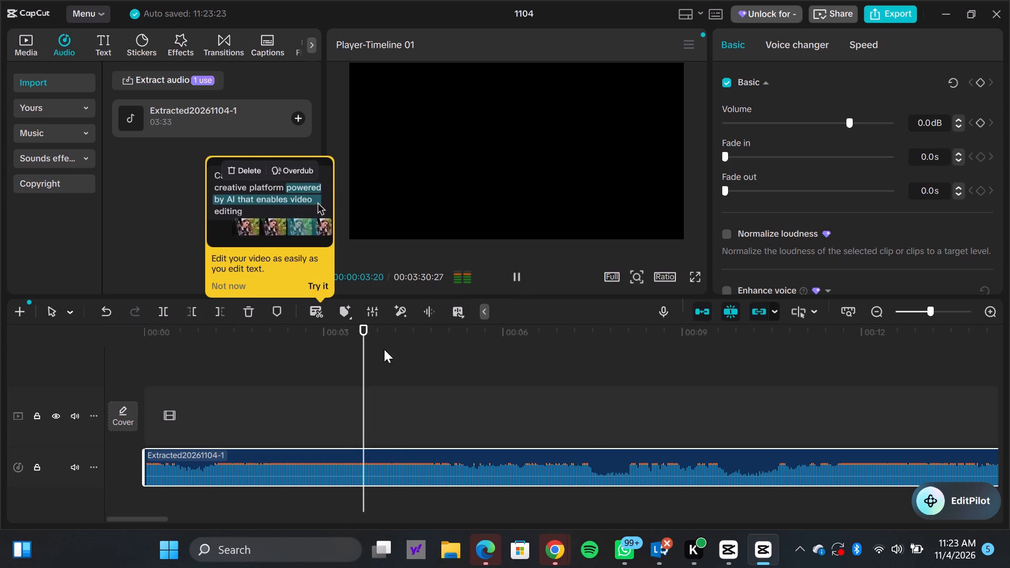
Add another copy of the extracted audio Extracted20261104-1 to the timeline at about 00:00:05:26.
left_click(296, 121)
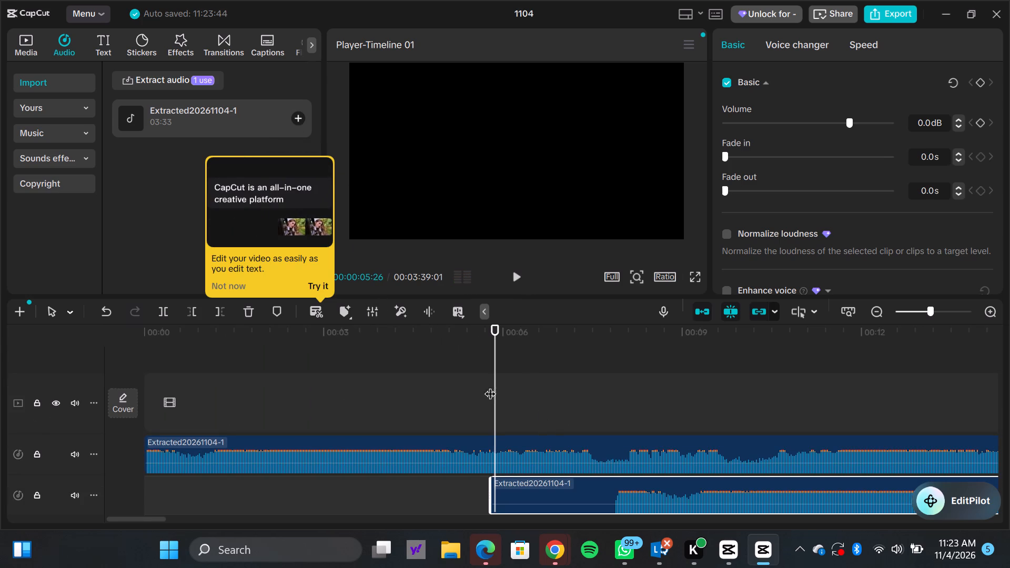
Play back the timeline from 00:00:05:26 to listen to the overlapping audio clips.
left_click(518, 278)
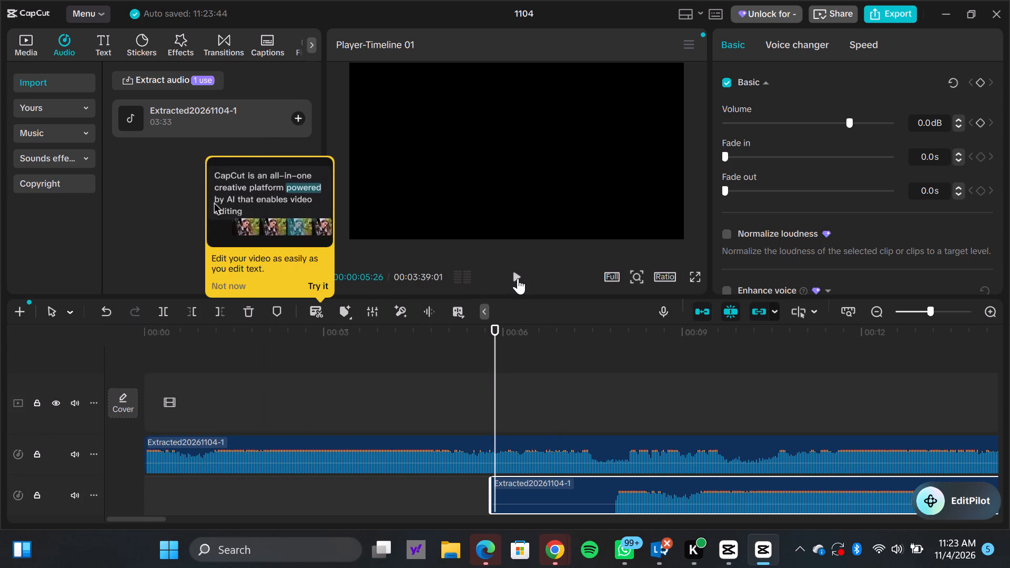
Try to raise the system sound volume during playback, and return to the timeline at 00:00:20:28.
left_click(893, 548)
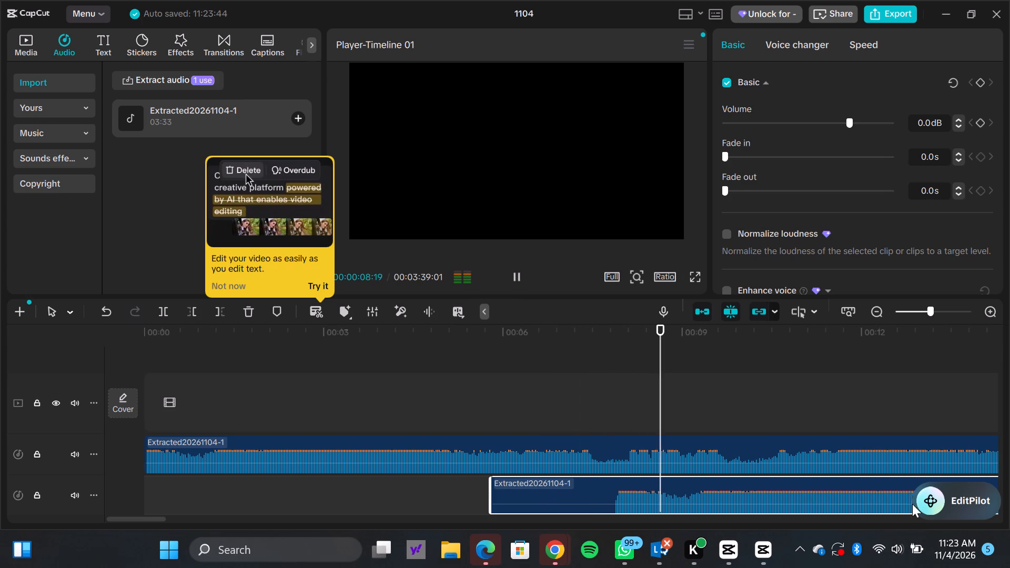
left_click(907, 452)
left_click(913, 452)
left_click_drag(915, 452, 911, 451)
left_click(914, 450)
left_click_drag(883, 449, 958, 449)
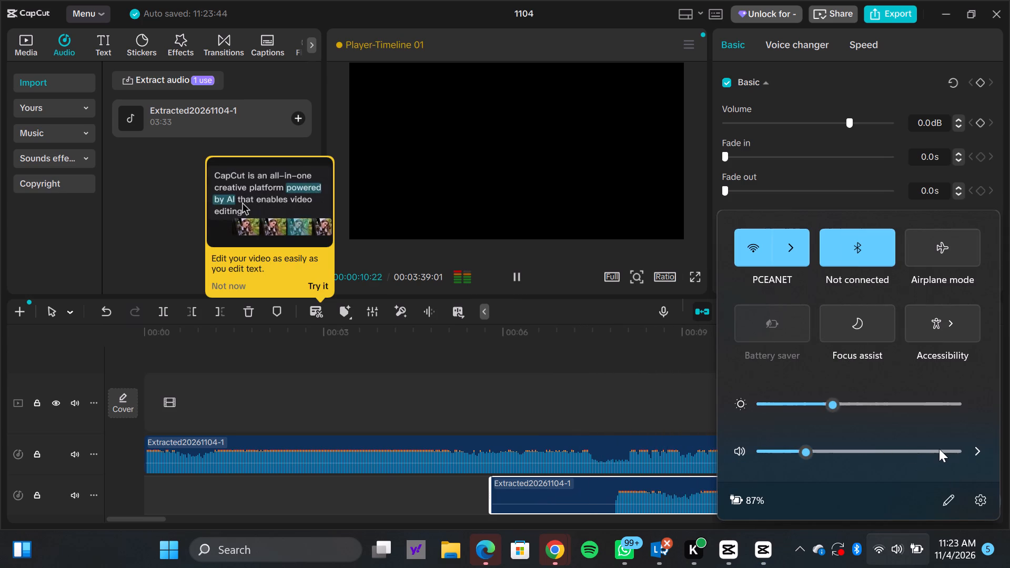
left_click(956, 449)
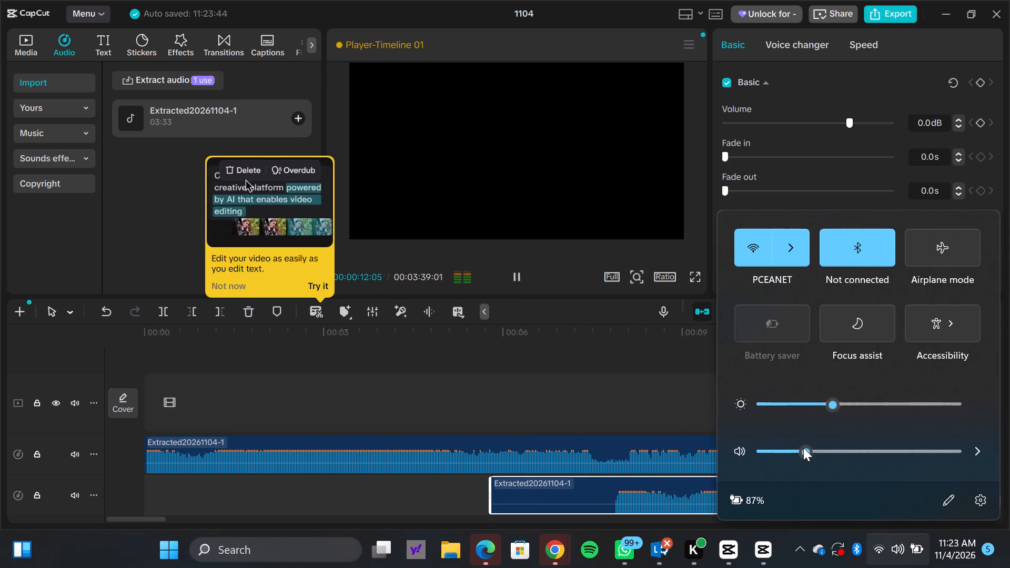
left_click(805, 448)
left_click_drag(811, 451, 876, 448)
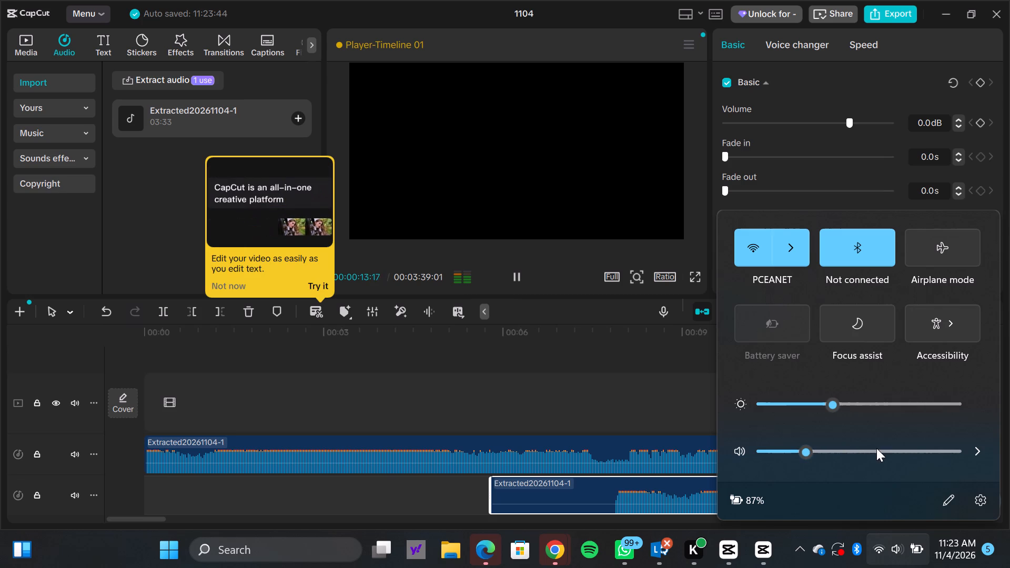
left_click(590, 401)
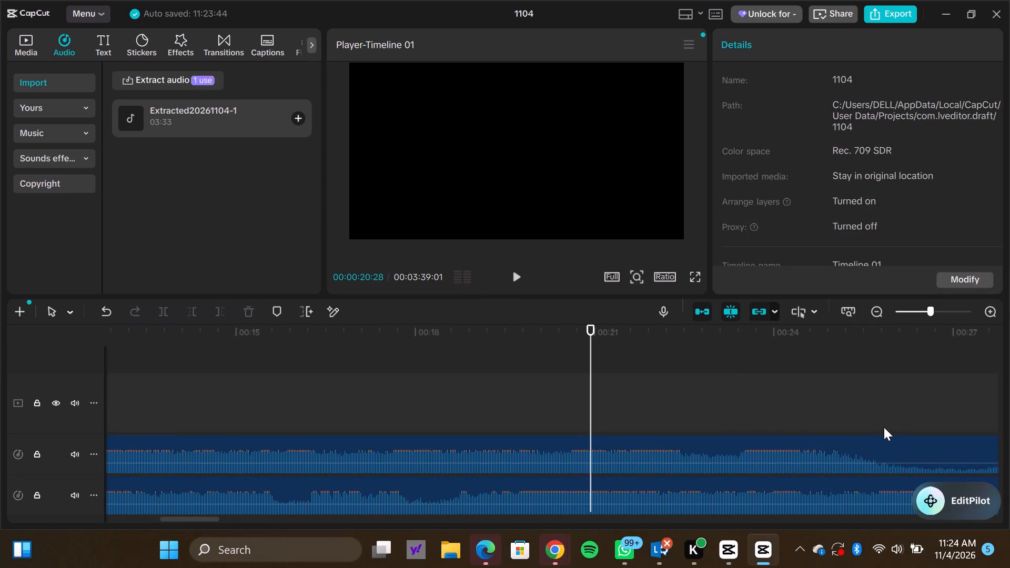
Shift the audio clip on the upper audio track forward along the timeline.
left_click_drag(883, 427, 763, 424)
left_click_drag(156, 460, 254, 455)
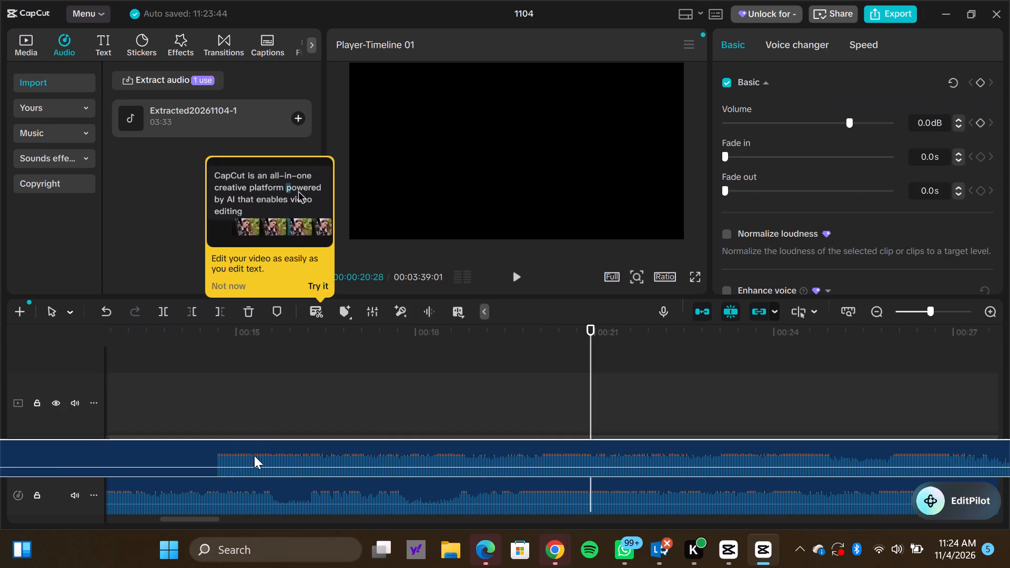
Move the trimmed audio clip to the start of the timeline, on the audio track above the untrimmed copy.
left_click_drag(254, 455, 0, 402)
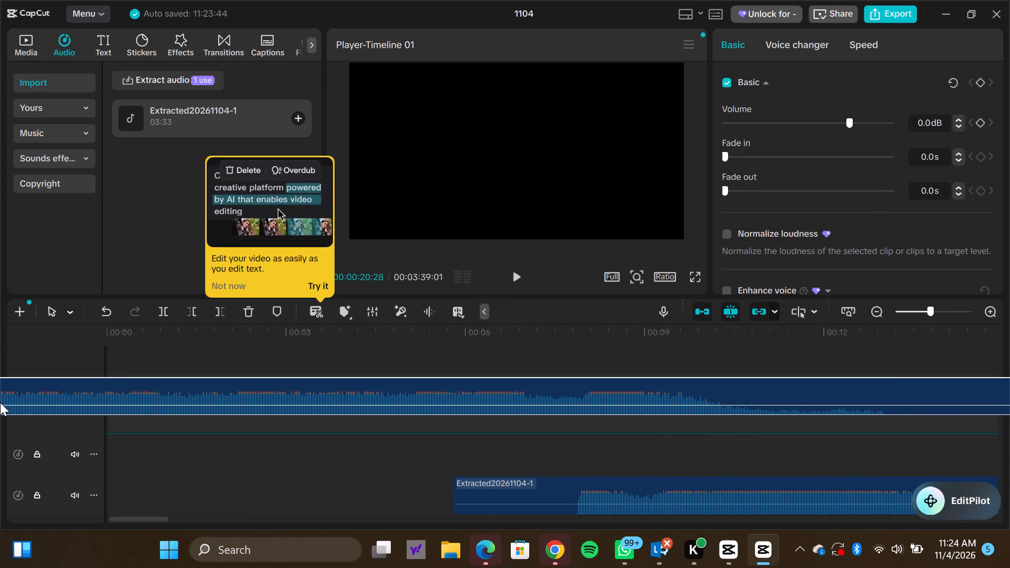
left_click_drag(0, 402, 9, 410)
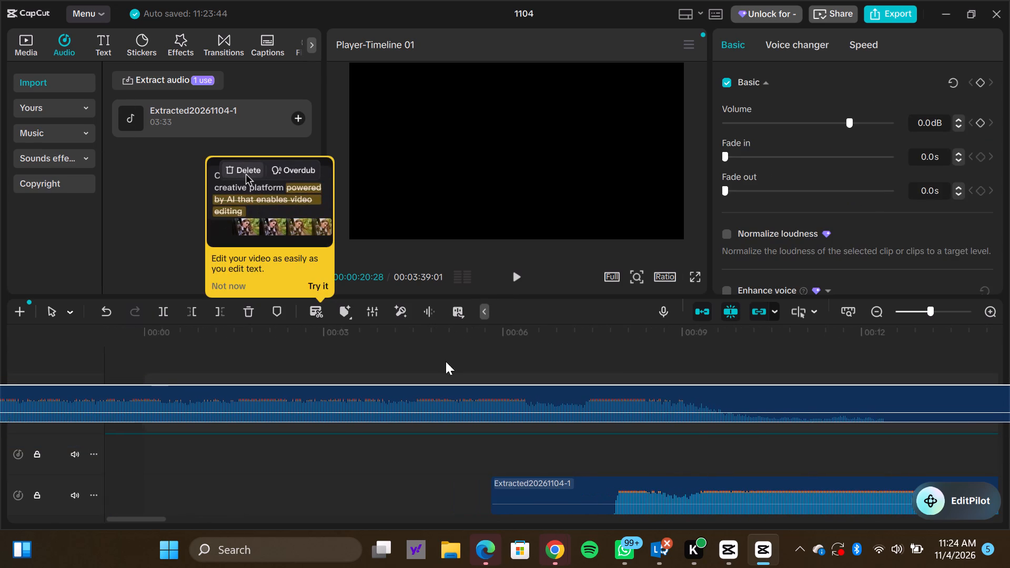
left_click_drag(965, 444, 868, 433)
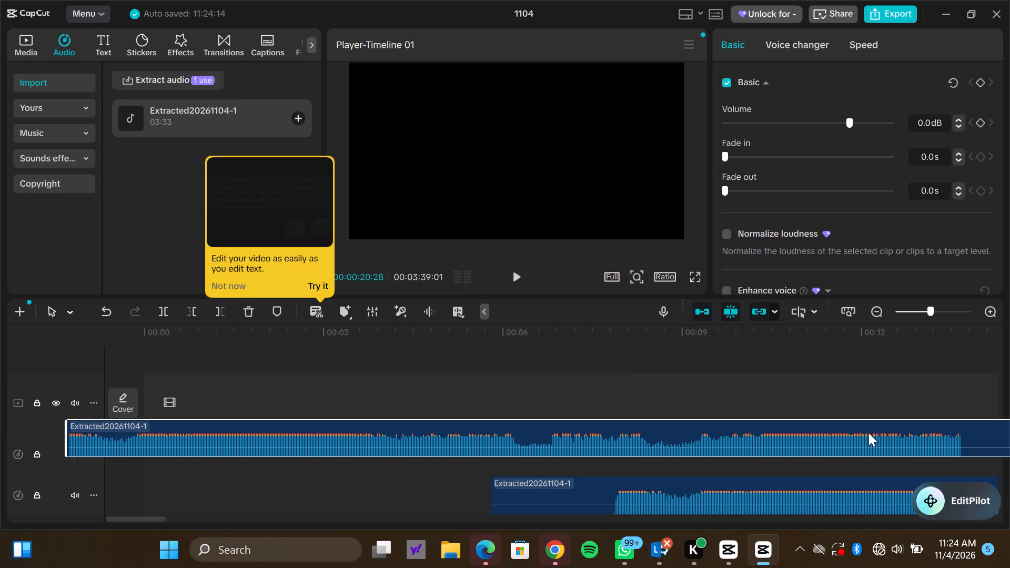
left_click_drag(868, 433, 8, 409)
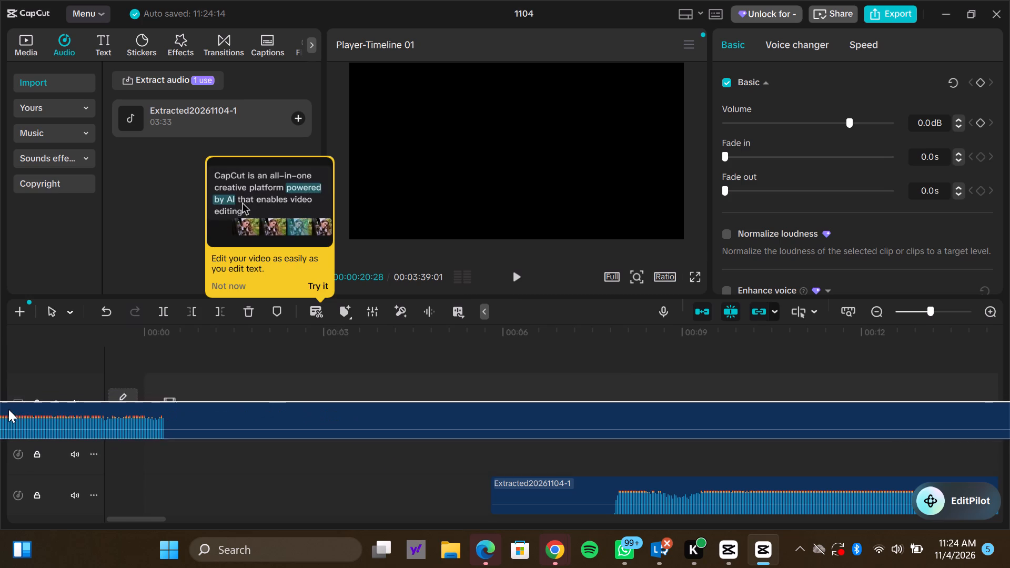
left_click_drag(8, 409, 119, 383)
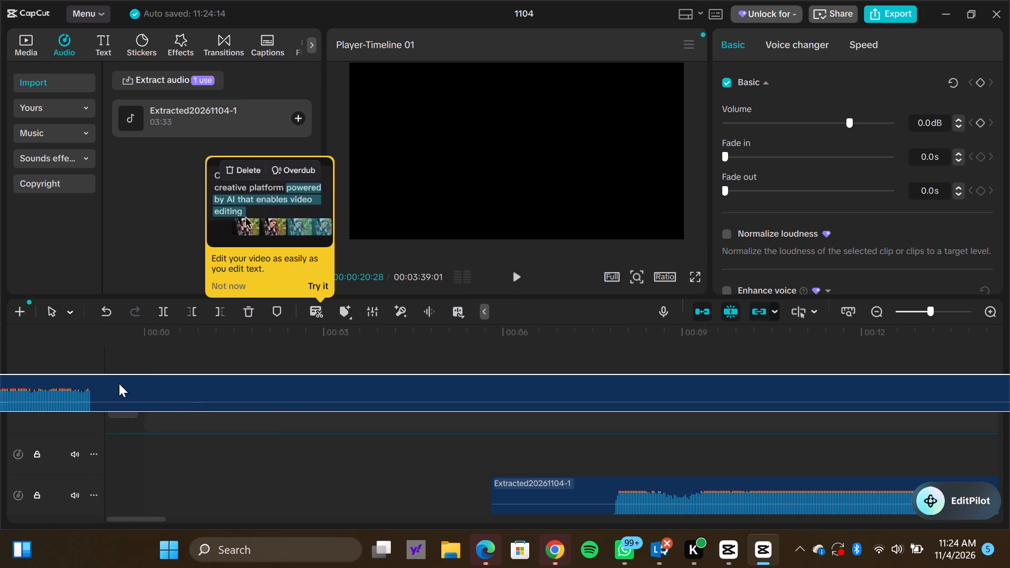
left_click_drag(119, 383, 218, 410)
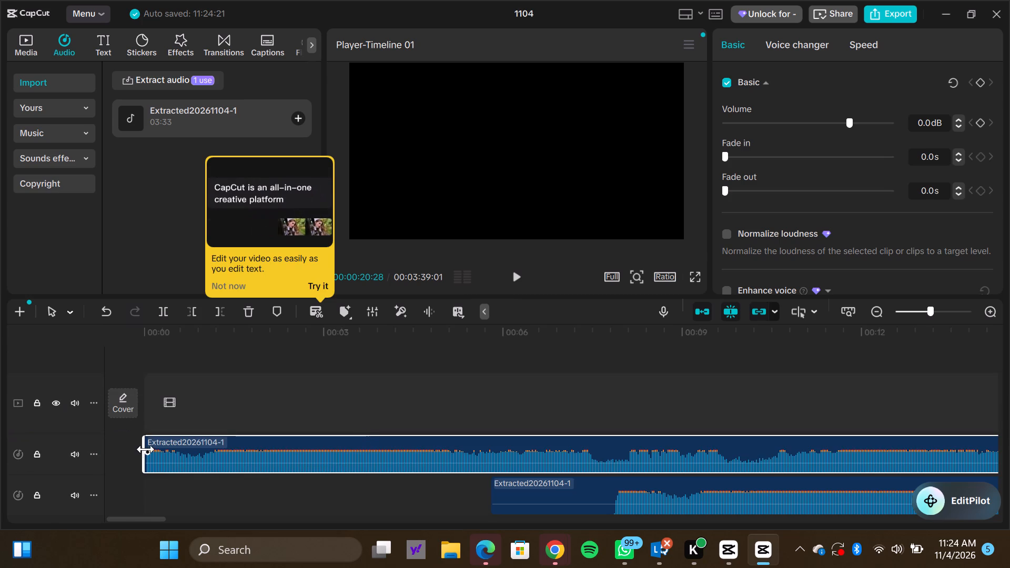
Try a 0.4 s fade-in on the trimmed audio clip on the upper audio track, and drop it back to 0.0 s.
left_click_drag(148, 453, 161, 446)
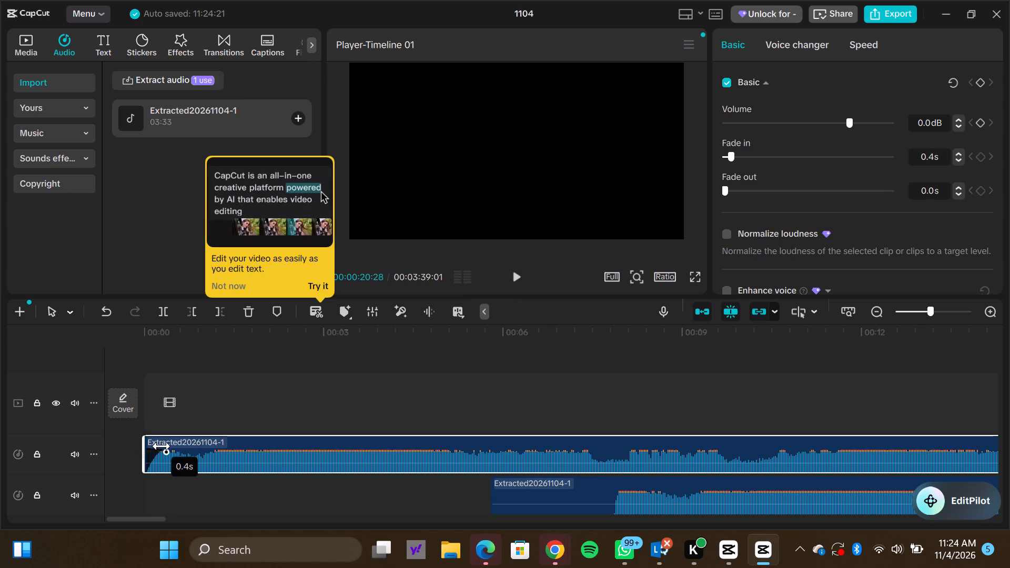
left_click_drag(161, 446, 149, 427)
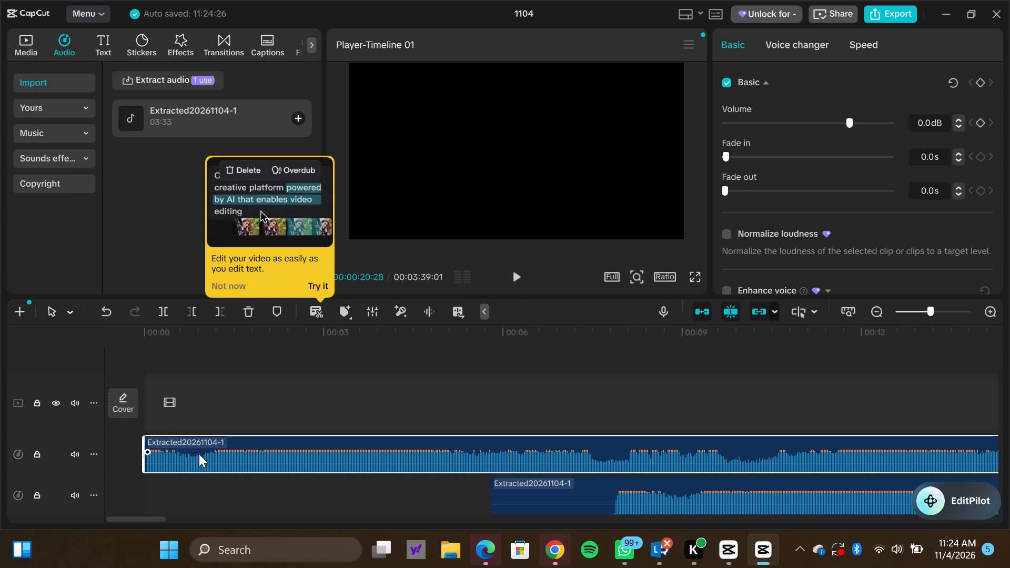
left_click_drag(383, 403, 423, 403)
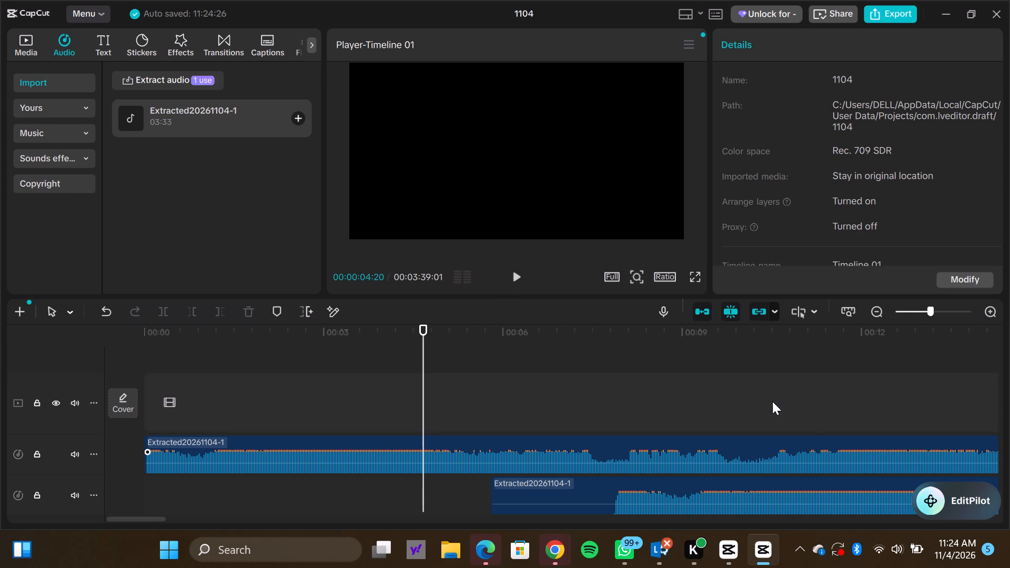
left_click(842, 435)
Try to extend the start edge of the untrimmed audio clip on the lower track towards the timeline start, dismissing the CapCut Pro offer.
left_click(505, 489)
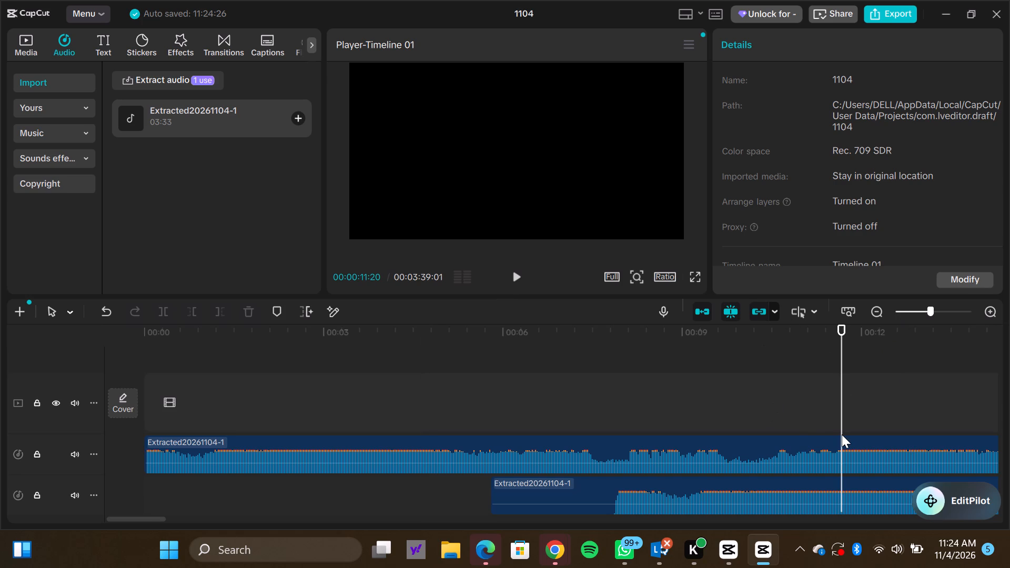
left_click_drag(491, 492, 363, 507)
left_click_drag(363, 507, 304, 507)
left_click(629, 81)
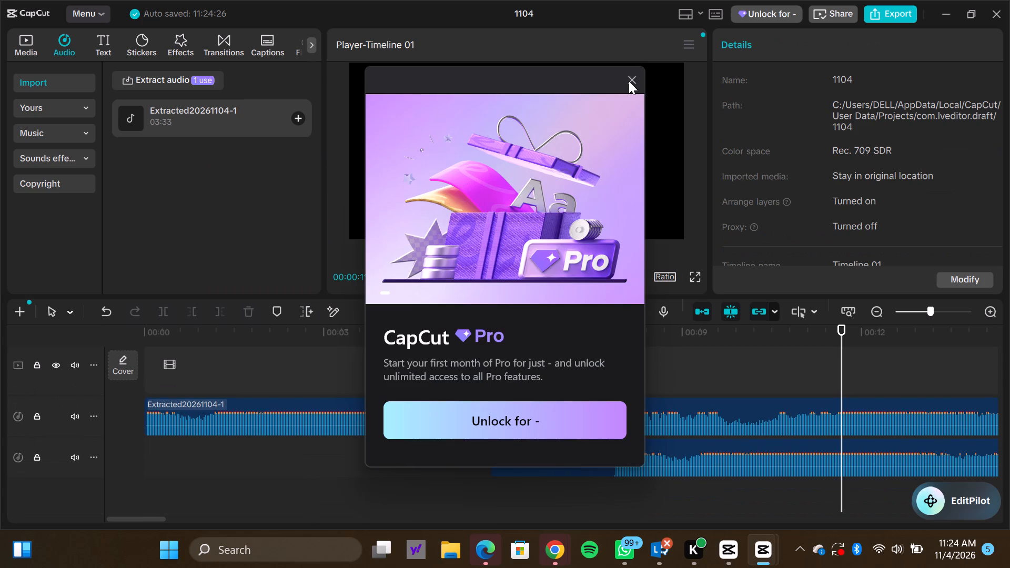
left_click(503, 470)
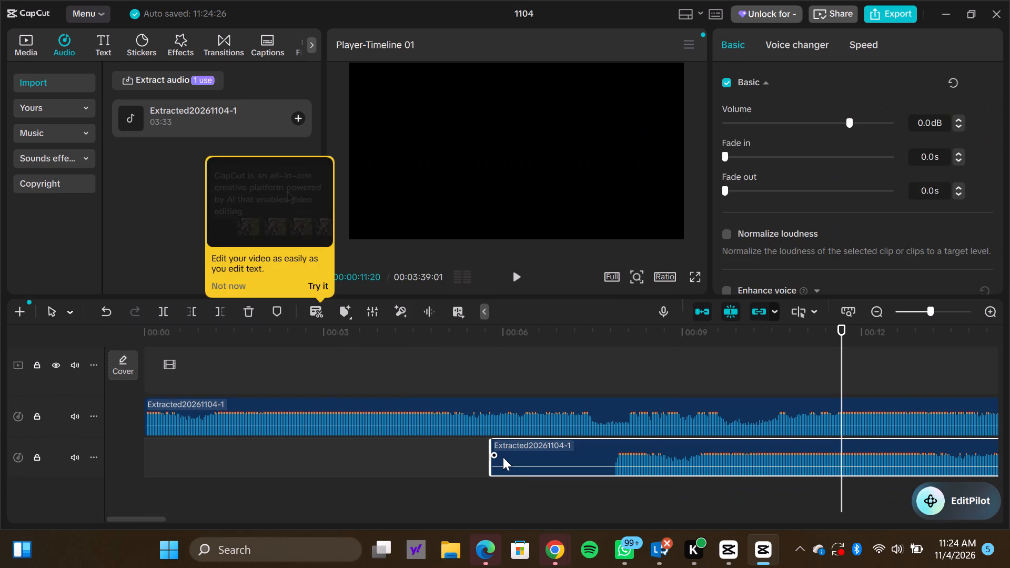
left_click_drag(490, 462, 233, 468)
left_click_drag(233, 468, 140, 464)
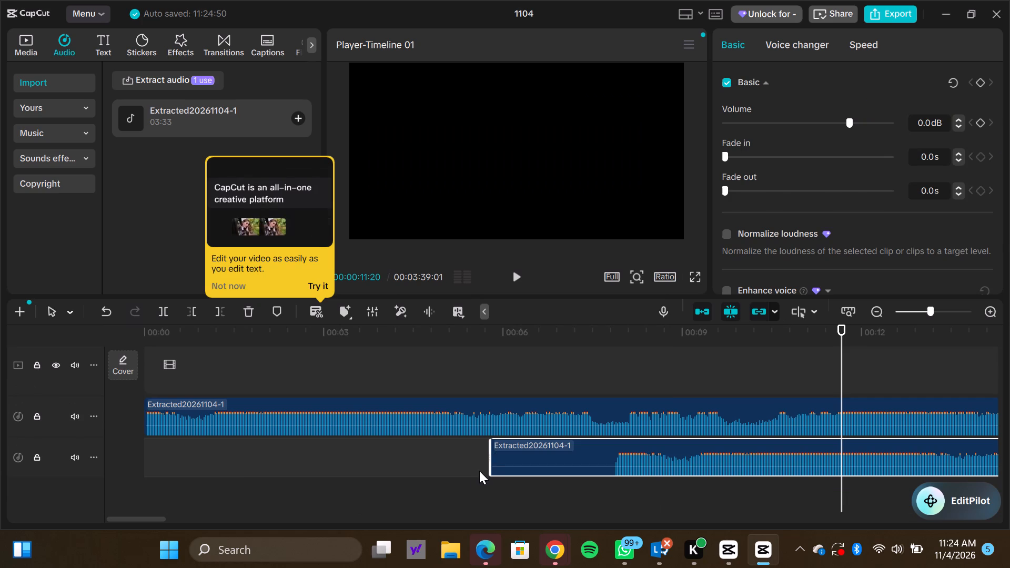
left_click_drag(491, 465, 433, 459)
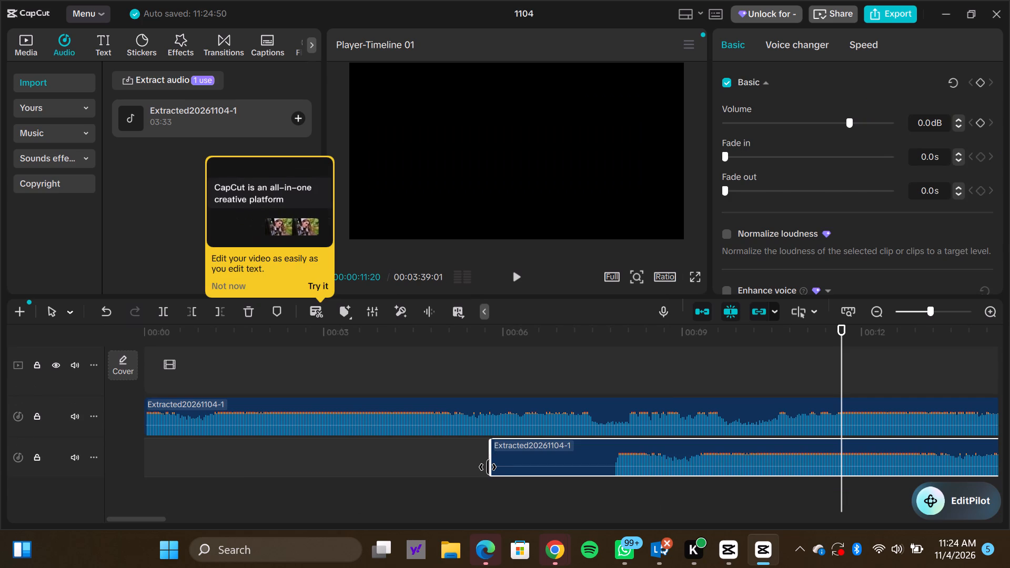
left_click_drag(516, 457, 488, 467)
Move the untrimmed audio clip on the lower track to the start of the timeline, aligned with the trimmed clip above it.
left_click_drag(488, 467, 135, 444)
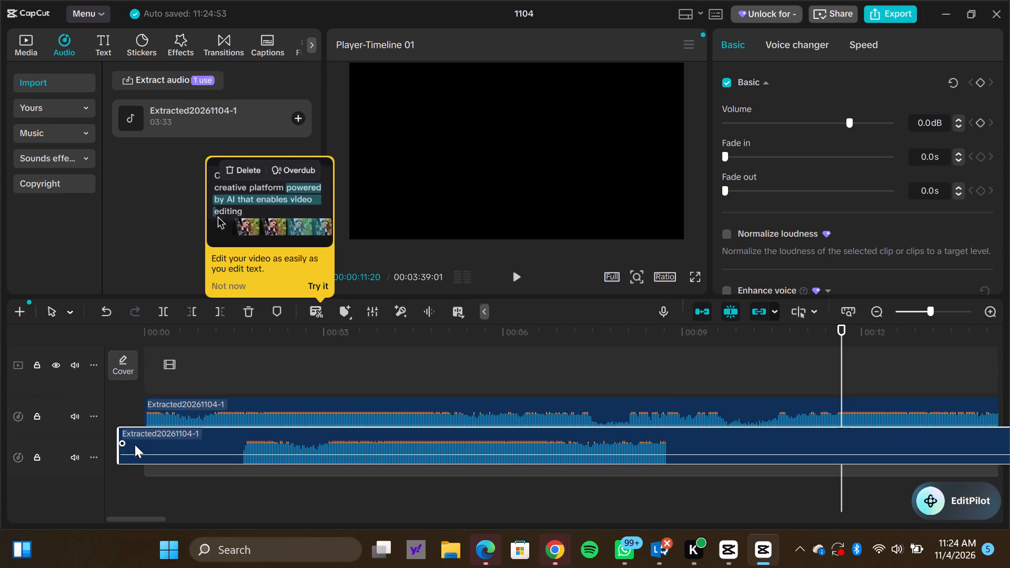
left_click_drag(135, 444, 154, 460)
left_click_drag(191, 459, 34, 450)
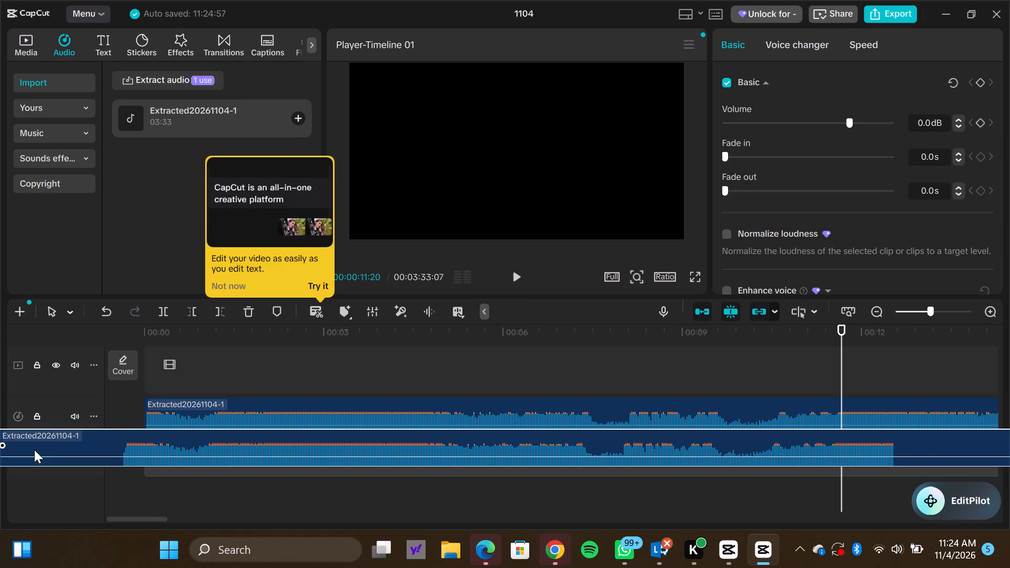
left_click_drag(34, 450, 1, 449)
left_click_drag(780, 444, 668, 441)
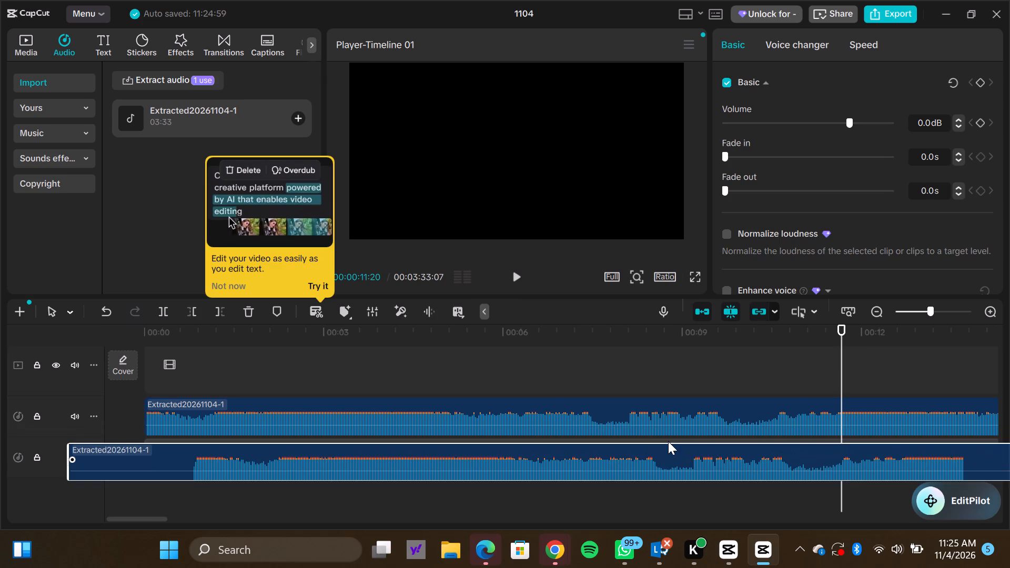
left_click_drag(668, 441, 291, 428)
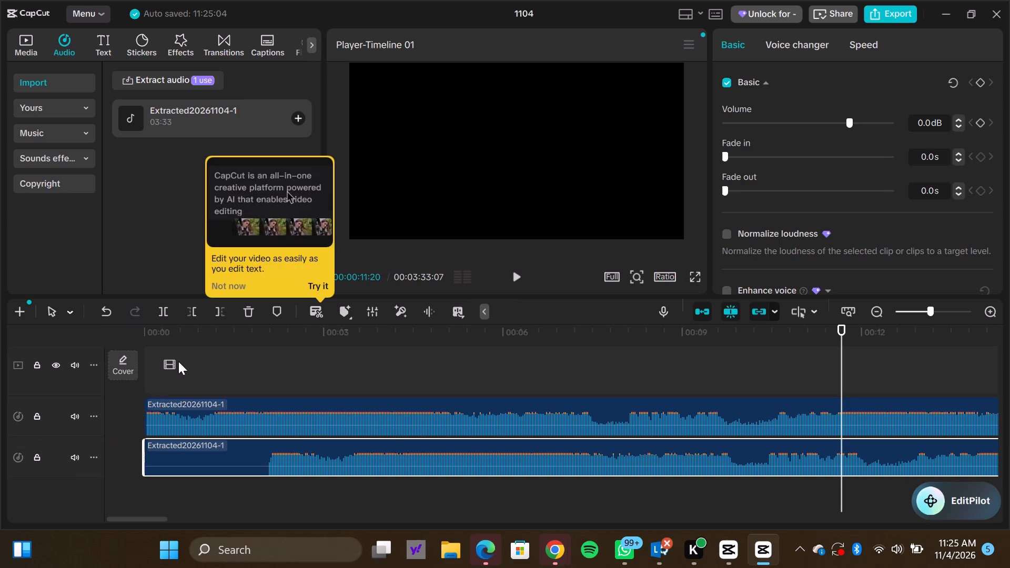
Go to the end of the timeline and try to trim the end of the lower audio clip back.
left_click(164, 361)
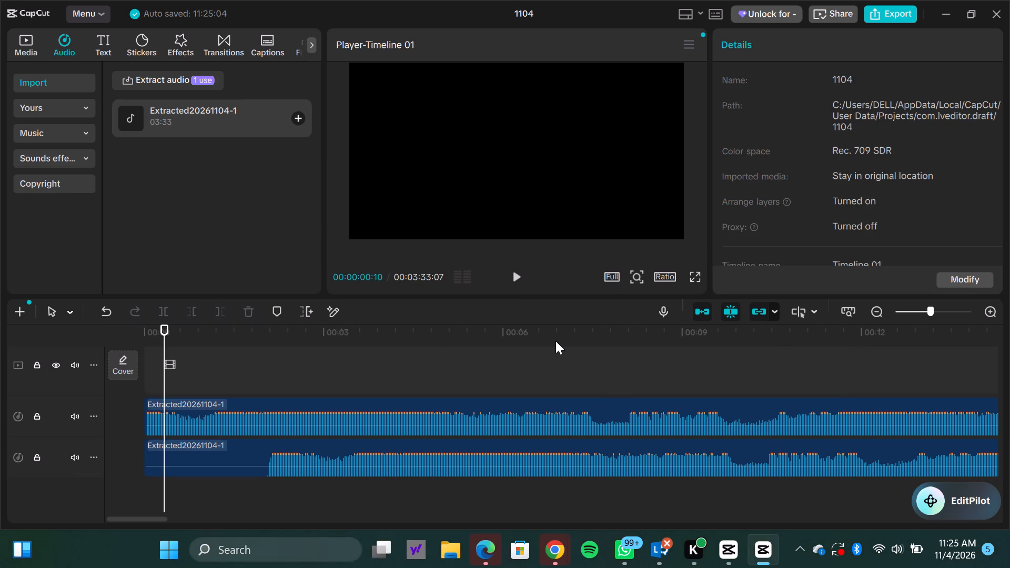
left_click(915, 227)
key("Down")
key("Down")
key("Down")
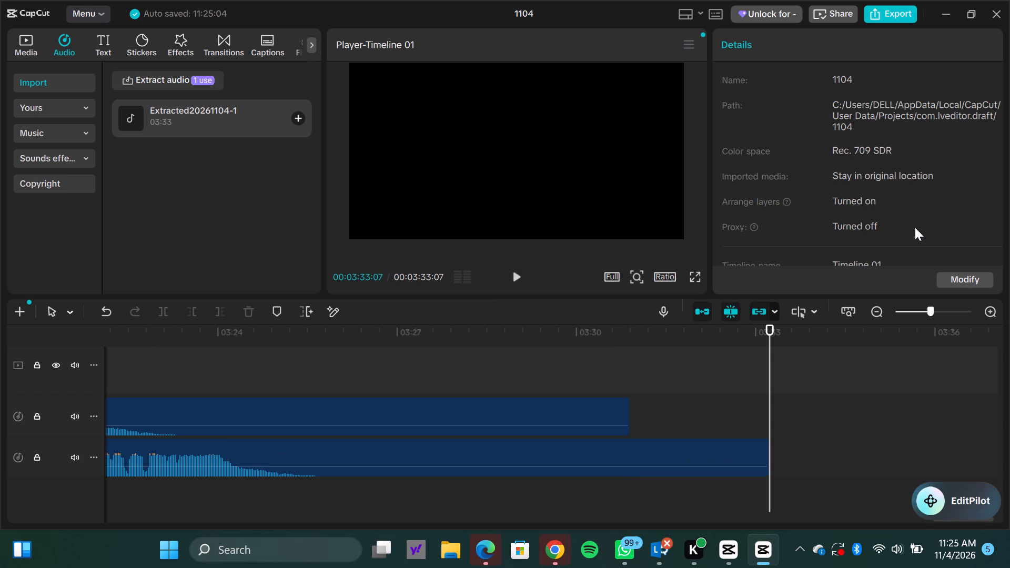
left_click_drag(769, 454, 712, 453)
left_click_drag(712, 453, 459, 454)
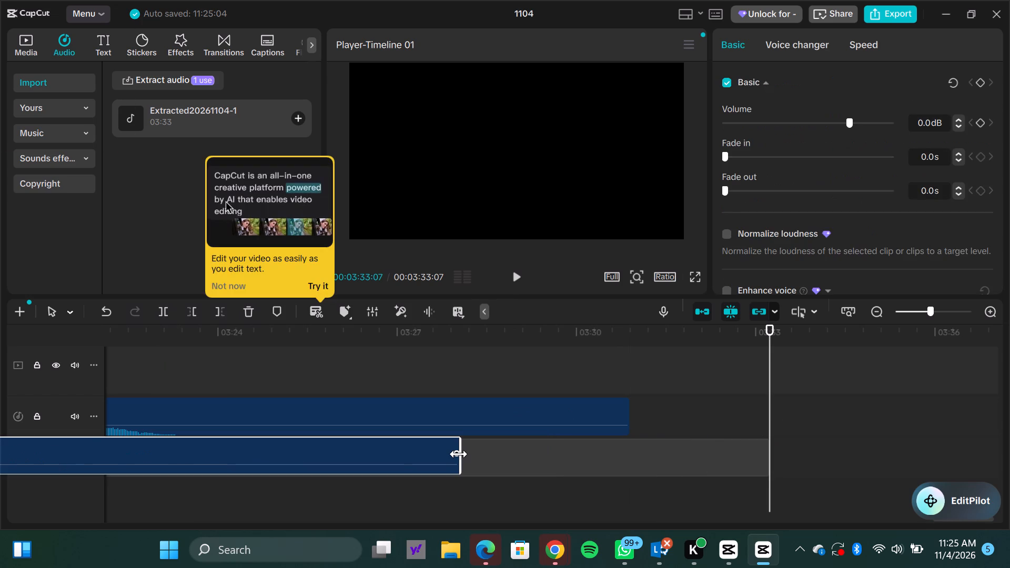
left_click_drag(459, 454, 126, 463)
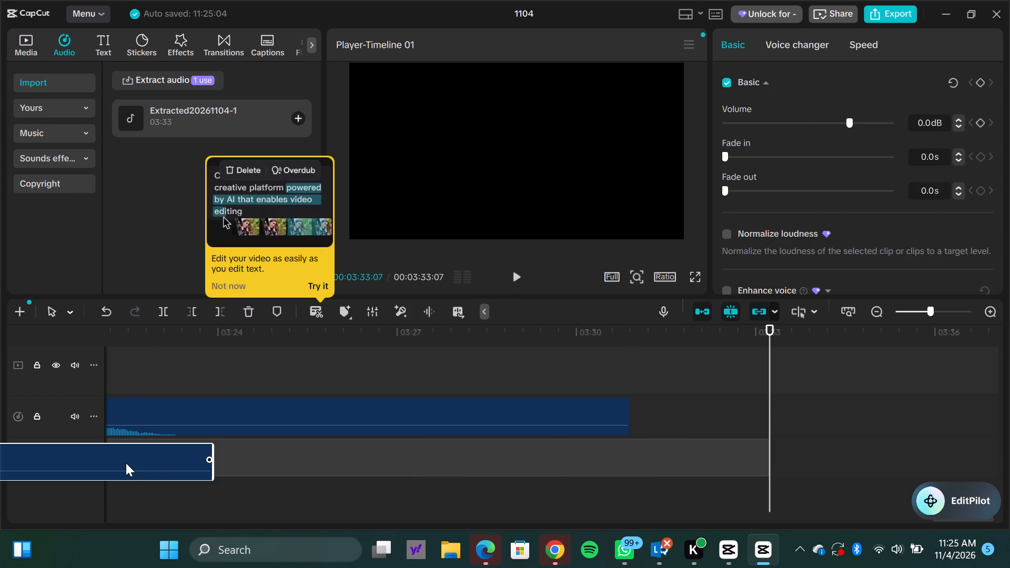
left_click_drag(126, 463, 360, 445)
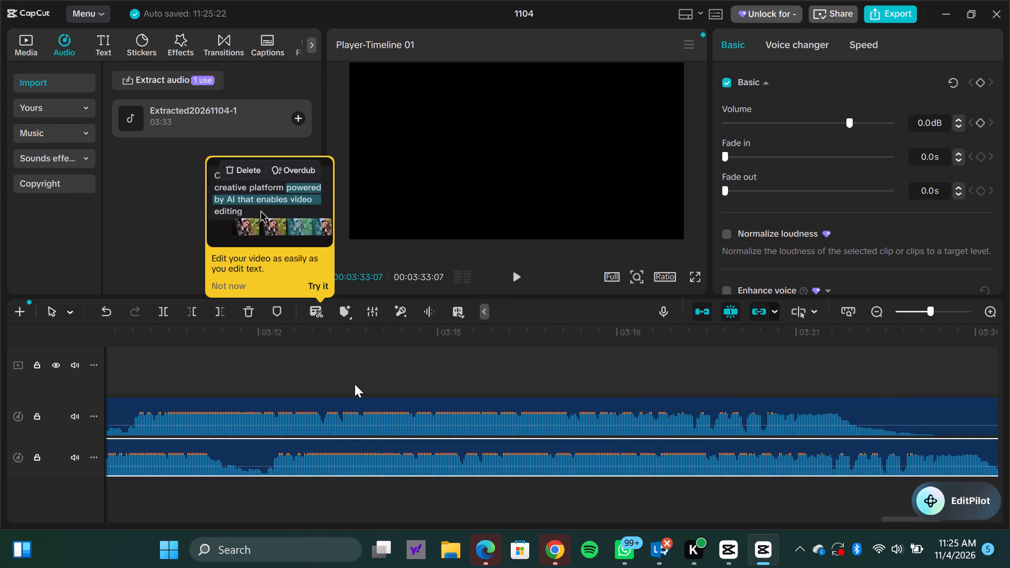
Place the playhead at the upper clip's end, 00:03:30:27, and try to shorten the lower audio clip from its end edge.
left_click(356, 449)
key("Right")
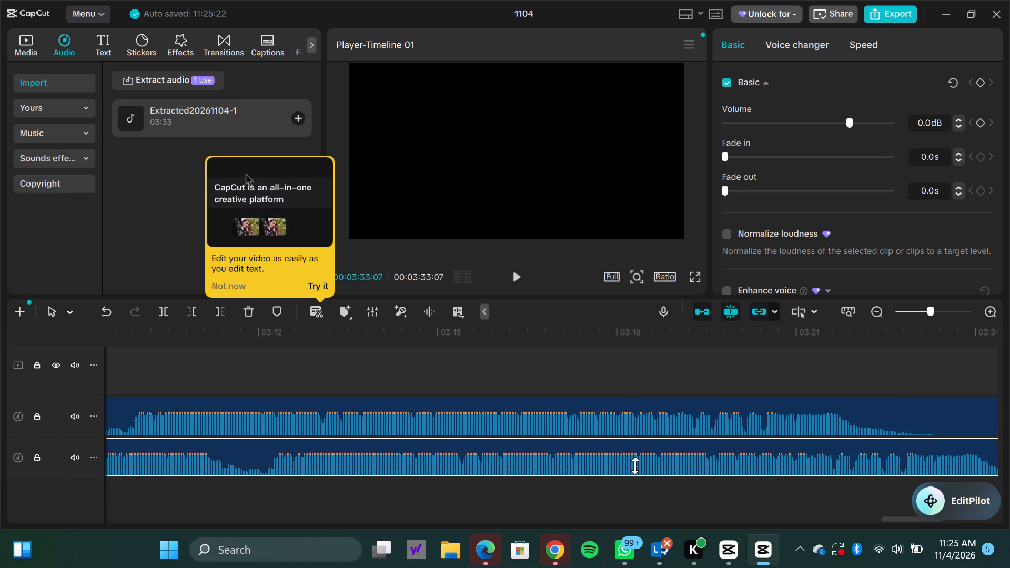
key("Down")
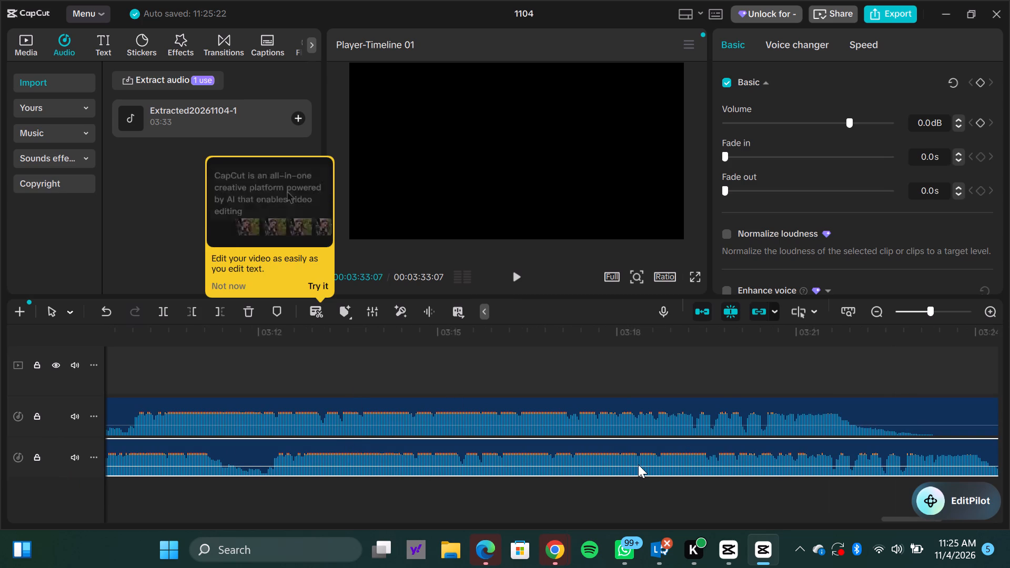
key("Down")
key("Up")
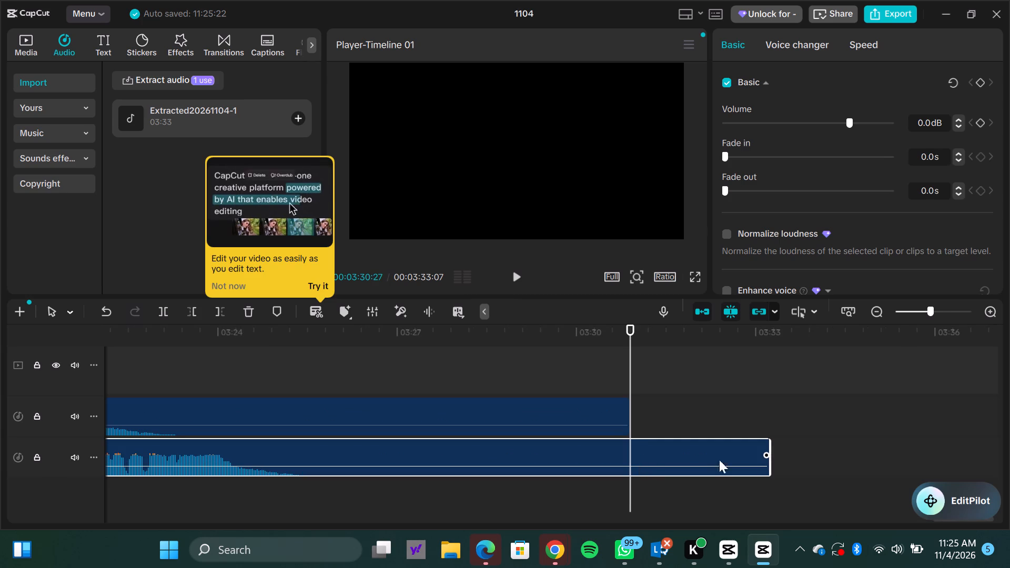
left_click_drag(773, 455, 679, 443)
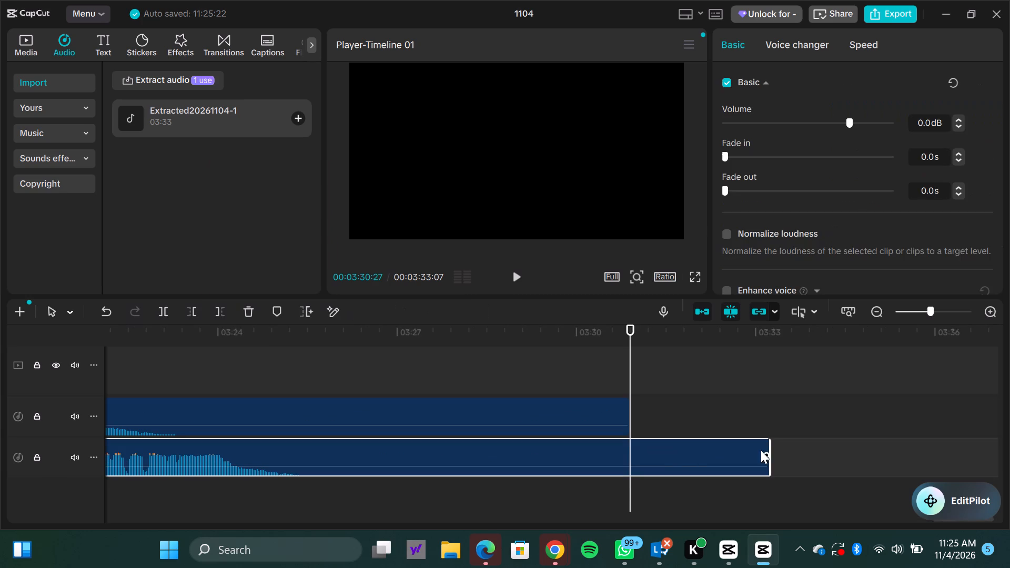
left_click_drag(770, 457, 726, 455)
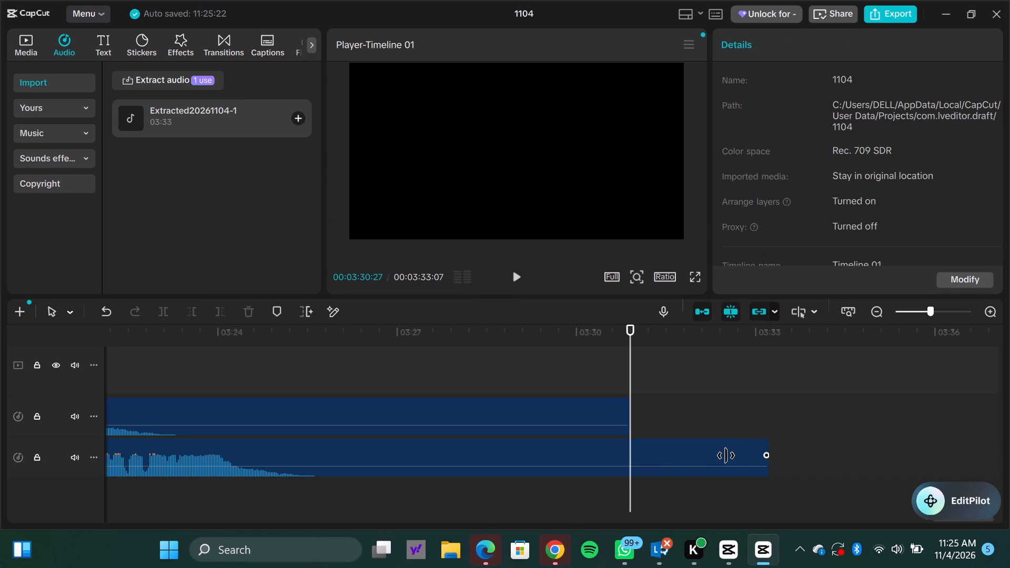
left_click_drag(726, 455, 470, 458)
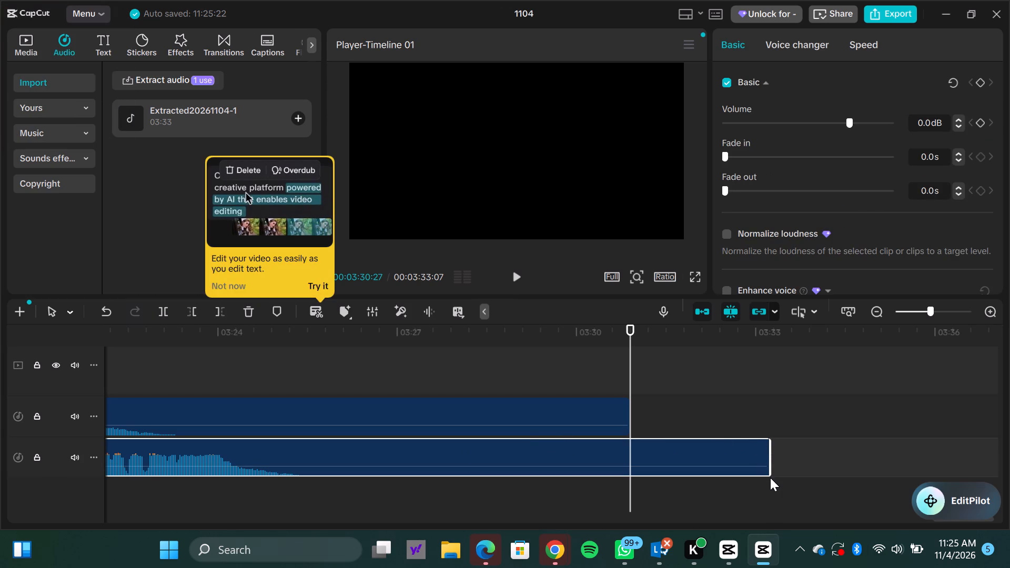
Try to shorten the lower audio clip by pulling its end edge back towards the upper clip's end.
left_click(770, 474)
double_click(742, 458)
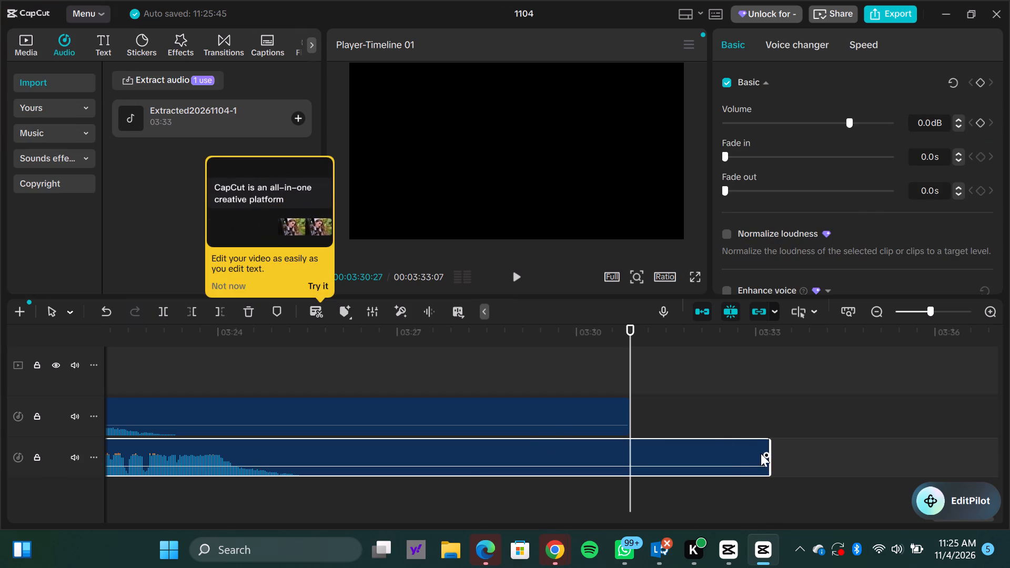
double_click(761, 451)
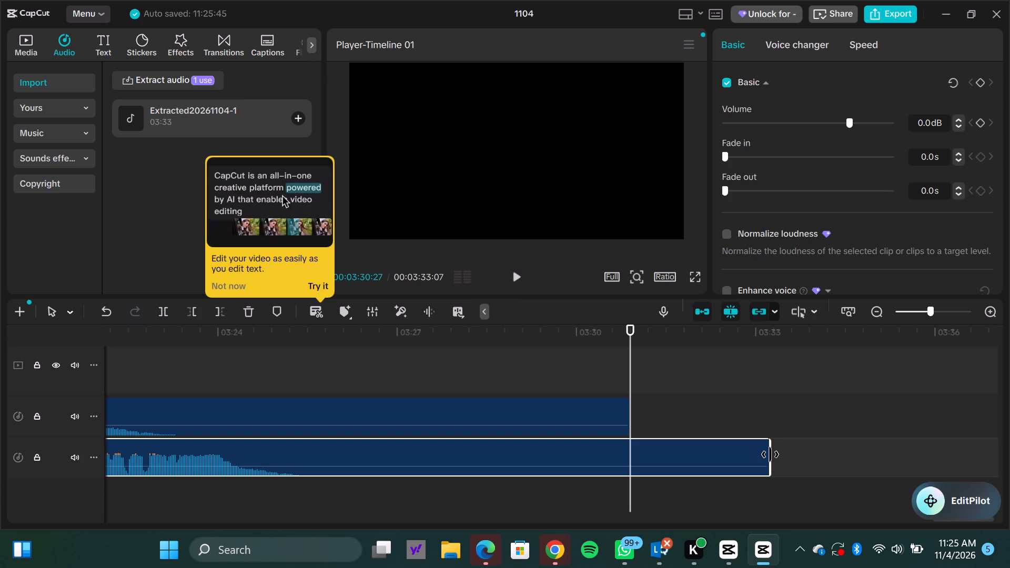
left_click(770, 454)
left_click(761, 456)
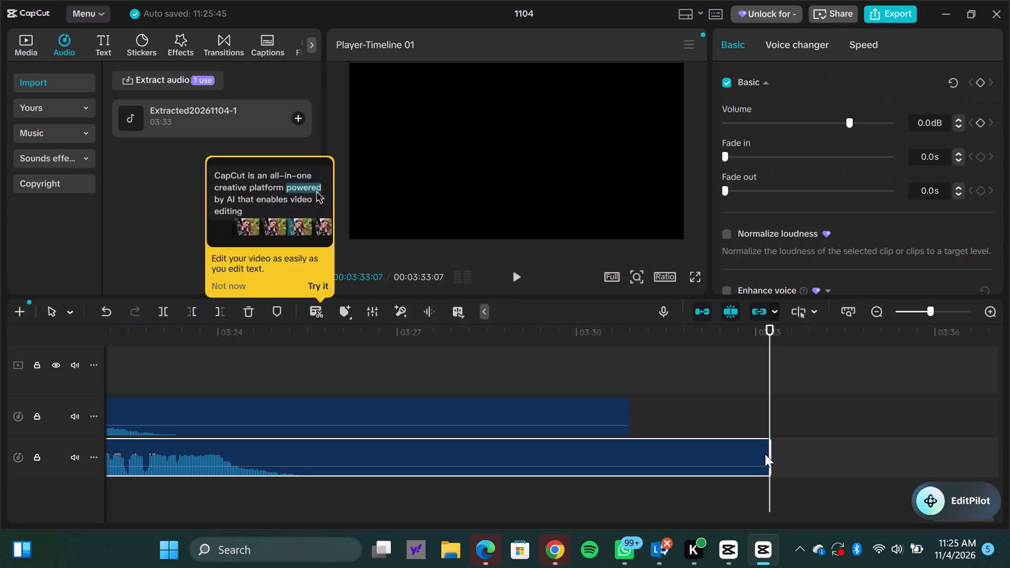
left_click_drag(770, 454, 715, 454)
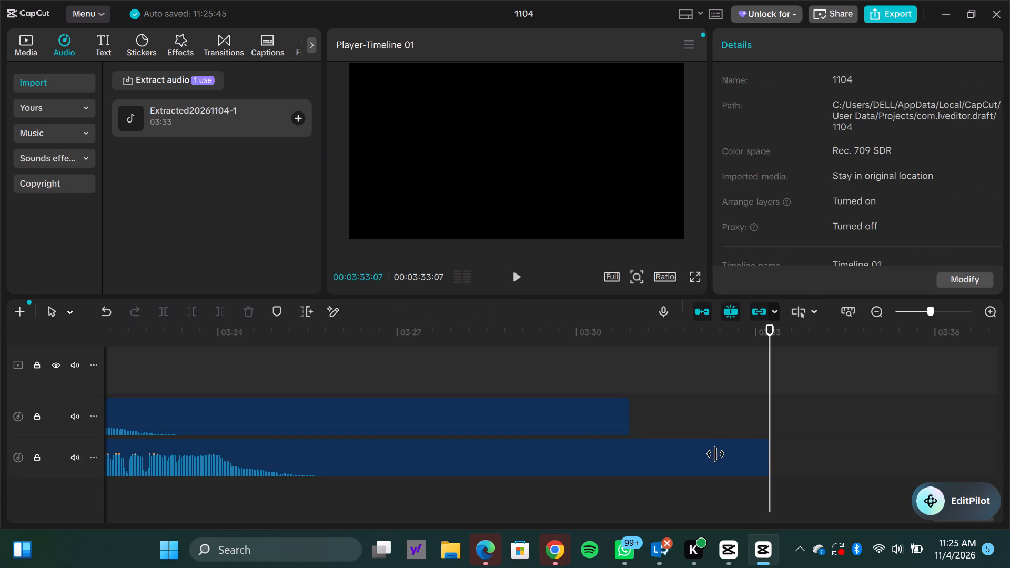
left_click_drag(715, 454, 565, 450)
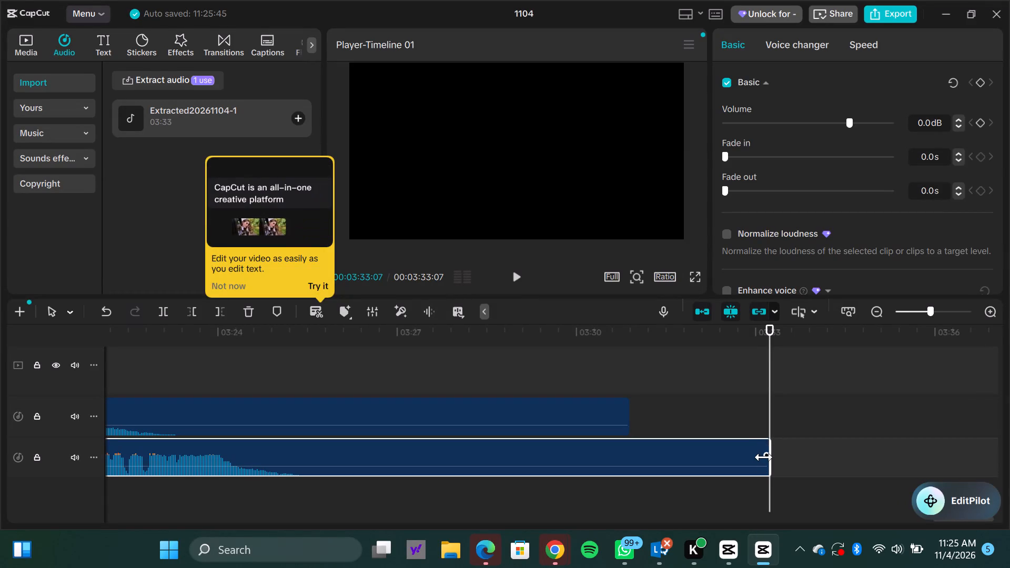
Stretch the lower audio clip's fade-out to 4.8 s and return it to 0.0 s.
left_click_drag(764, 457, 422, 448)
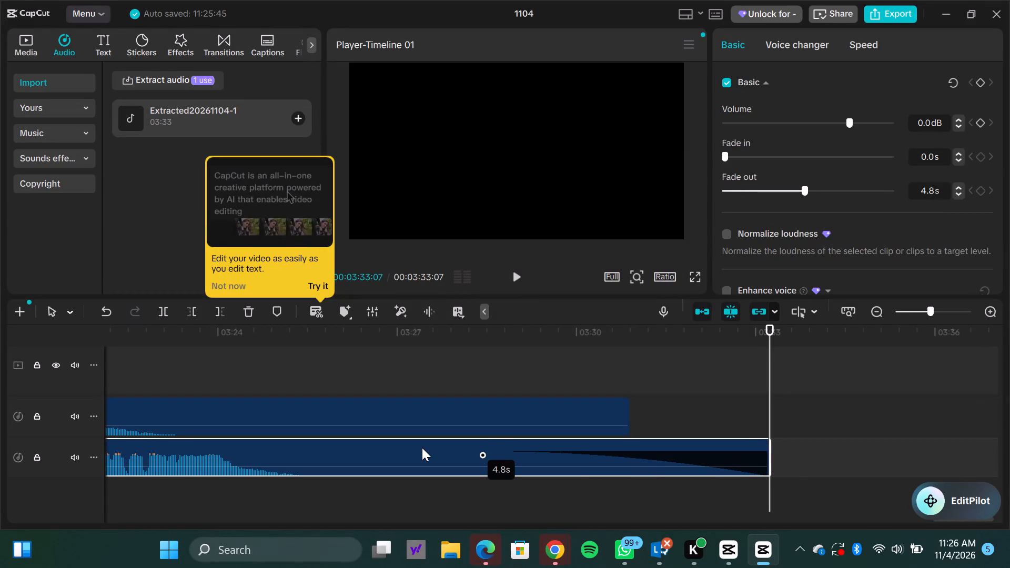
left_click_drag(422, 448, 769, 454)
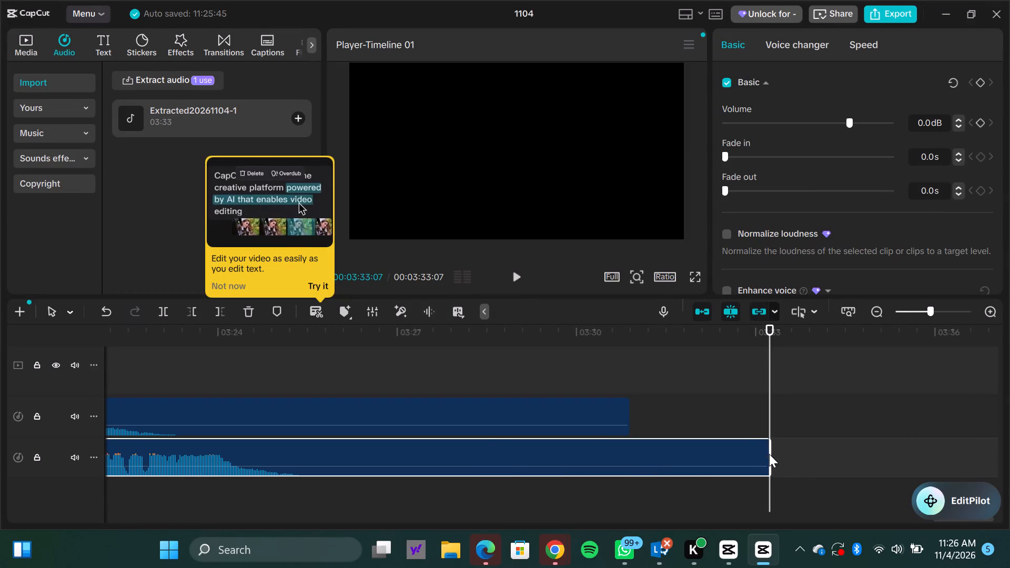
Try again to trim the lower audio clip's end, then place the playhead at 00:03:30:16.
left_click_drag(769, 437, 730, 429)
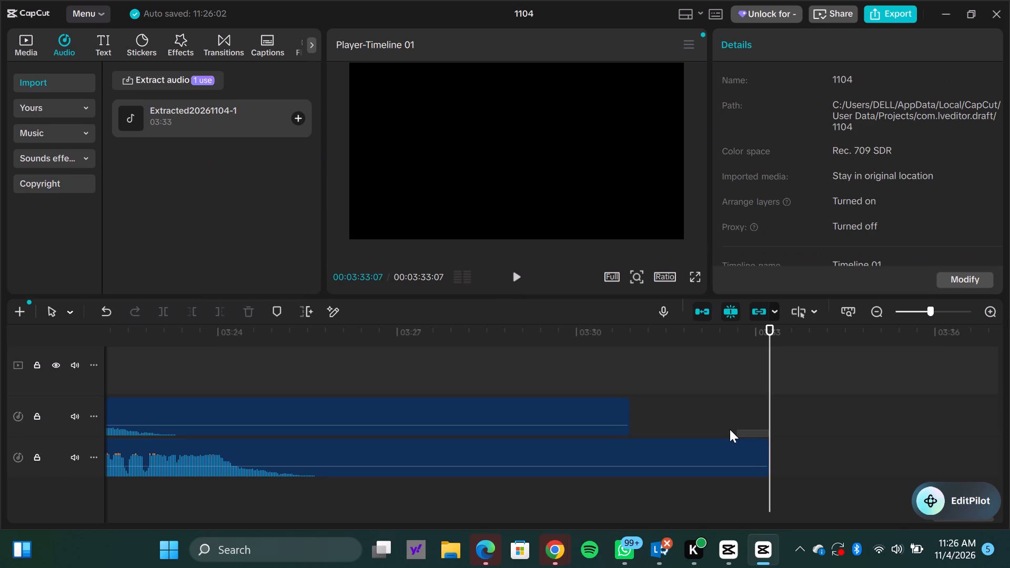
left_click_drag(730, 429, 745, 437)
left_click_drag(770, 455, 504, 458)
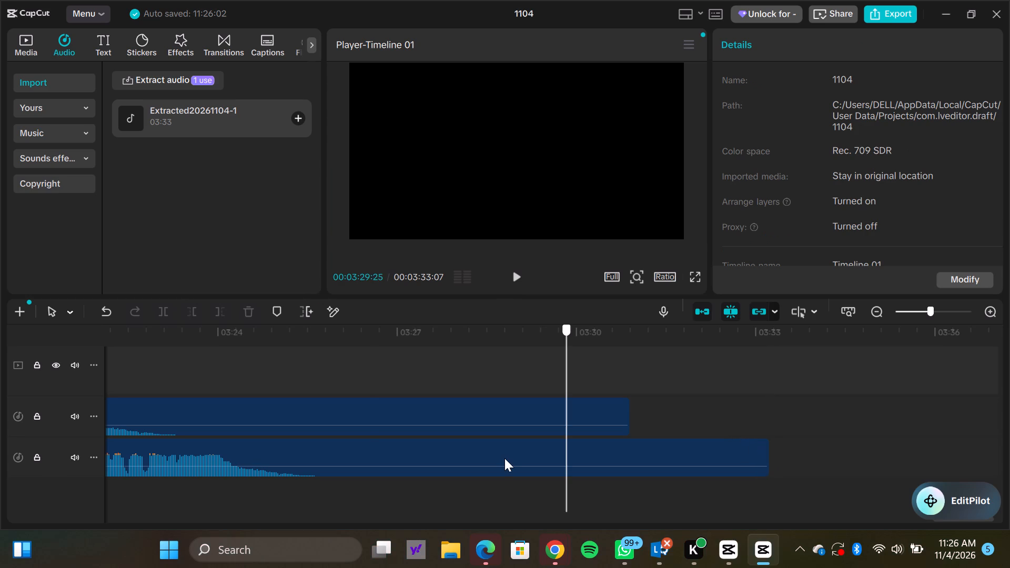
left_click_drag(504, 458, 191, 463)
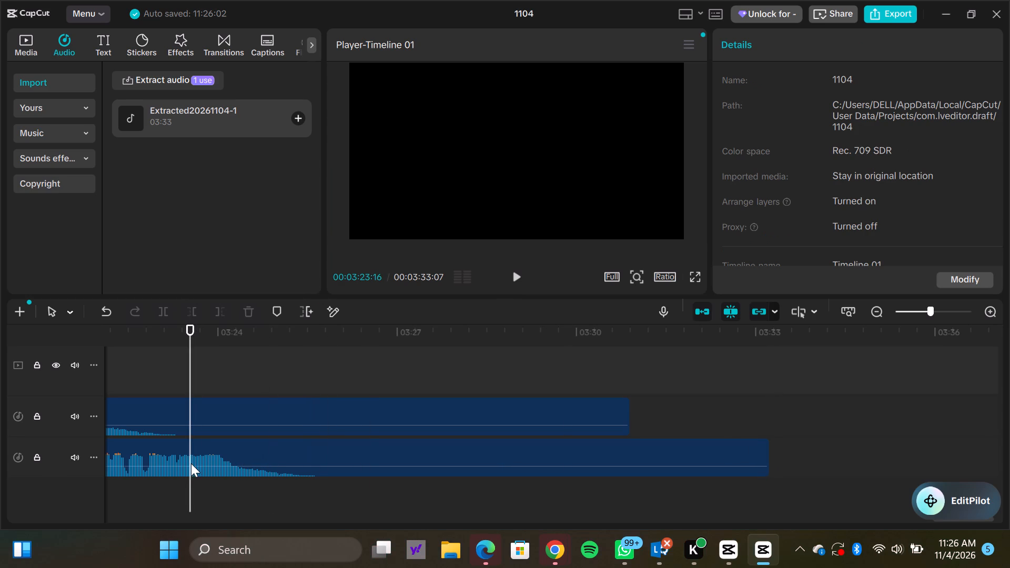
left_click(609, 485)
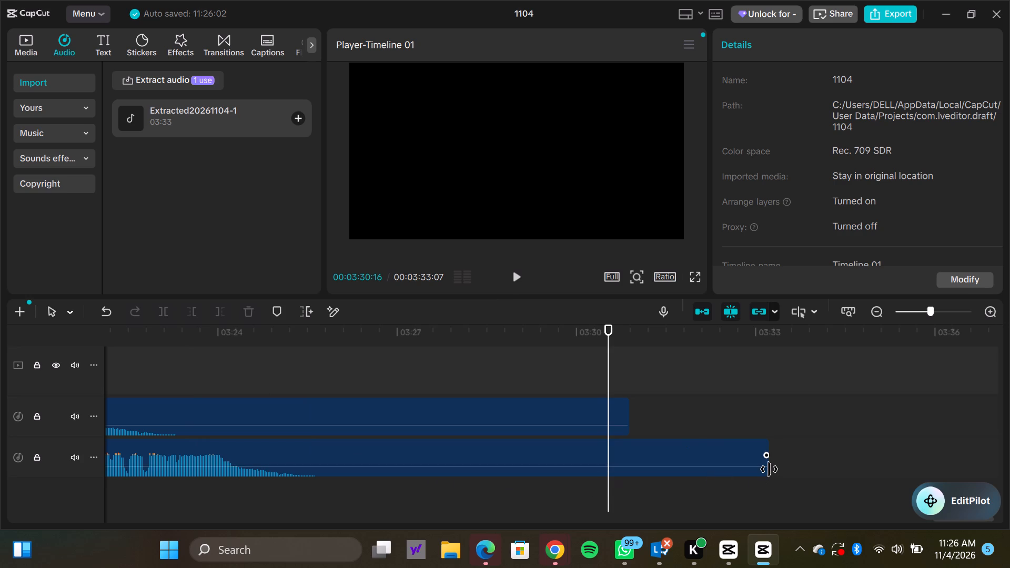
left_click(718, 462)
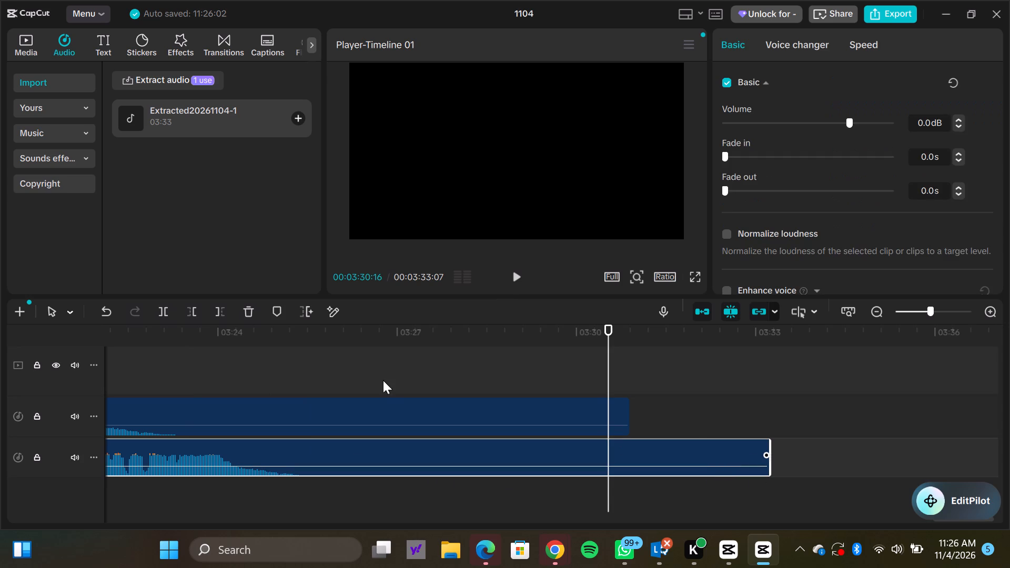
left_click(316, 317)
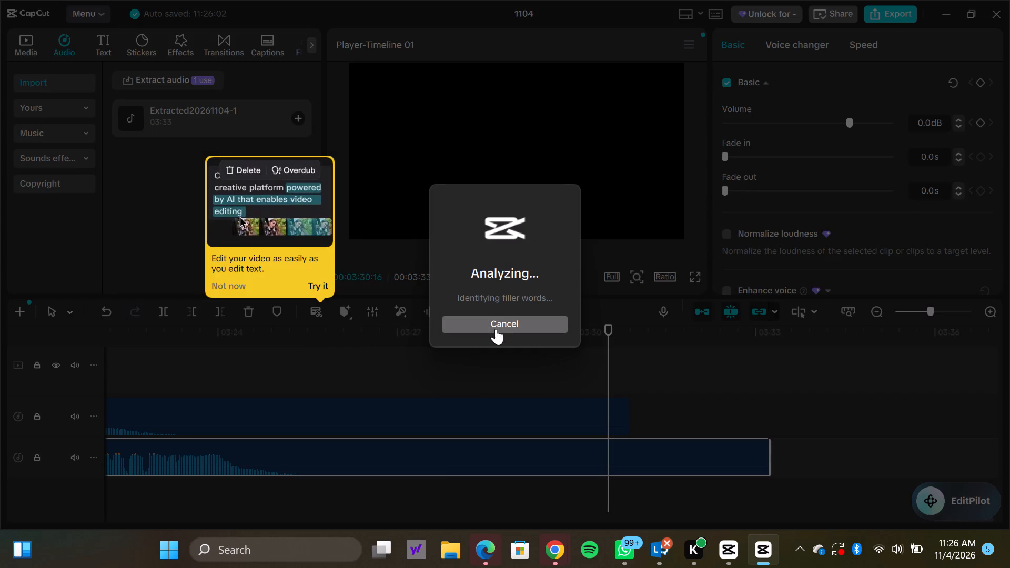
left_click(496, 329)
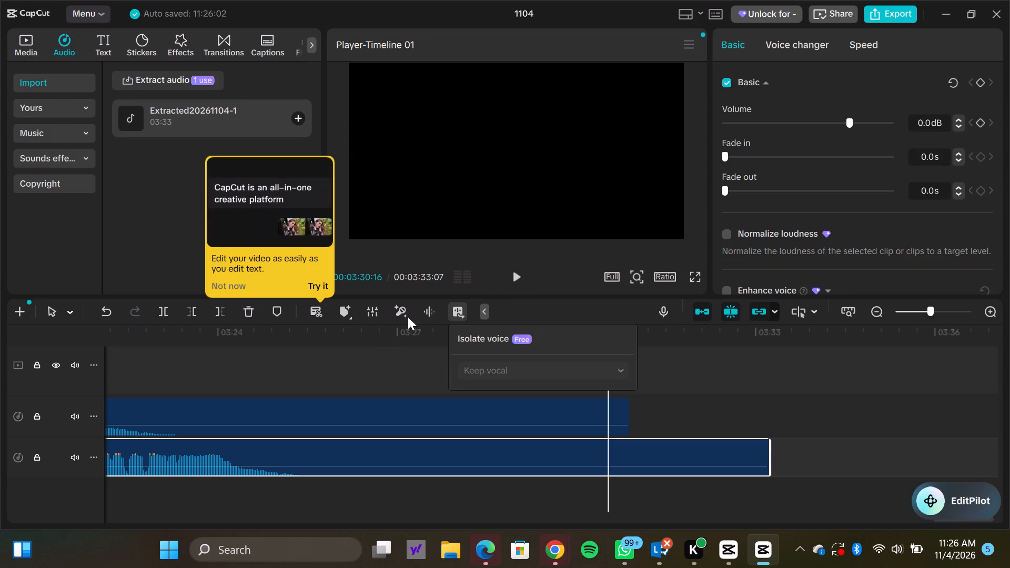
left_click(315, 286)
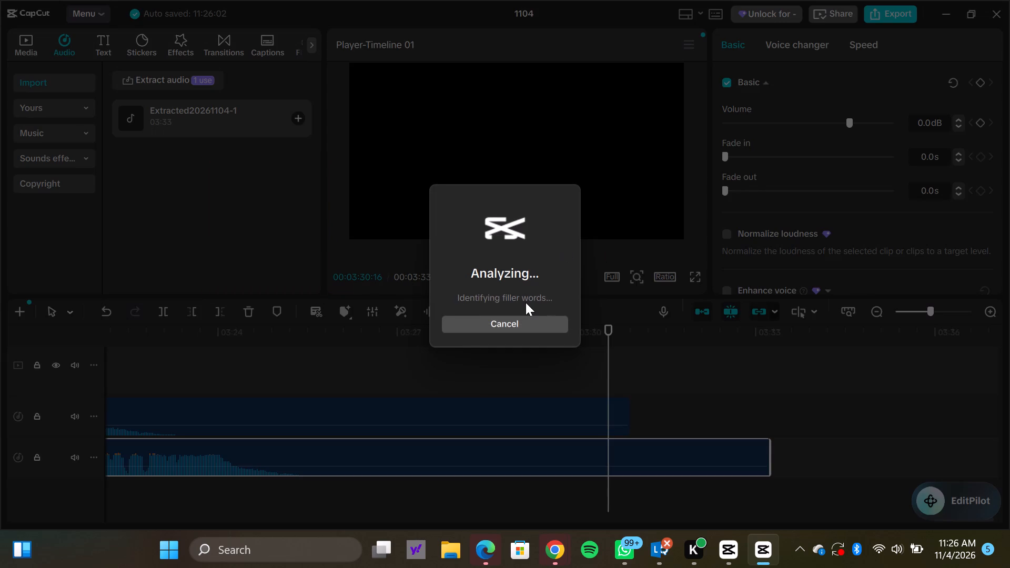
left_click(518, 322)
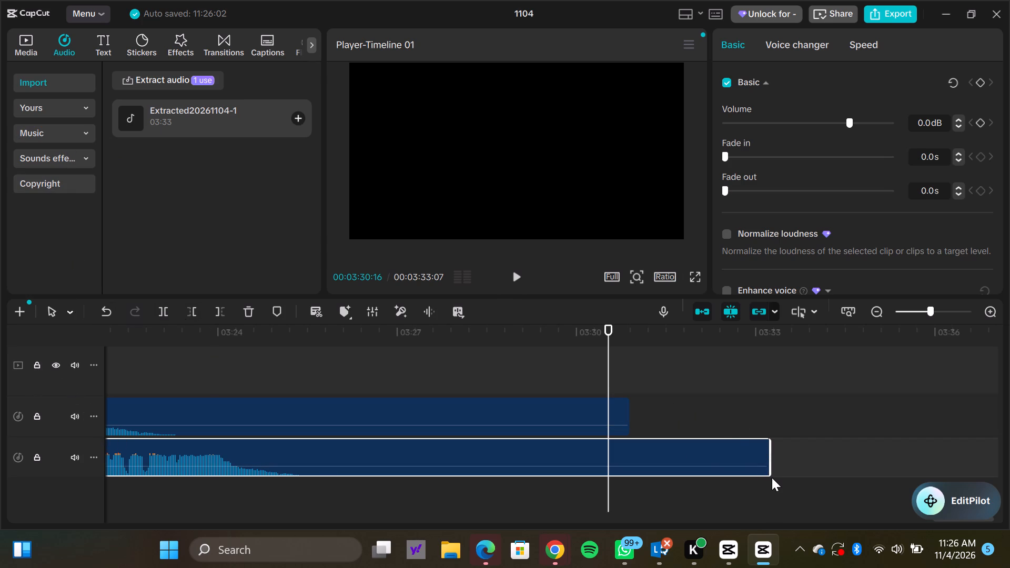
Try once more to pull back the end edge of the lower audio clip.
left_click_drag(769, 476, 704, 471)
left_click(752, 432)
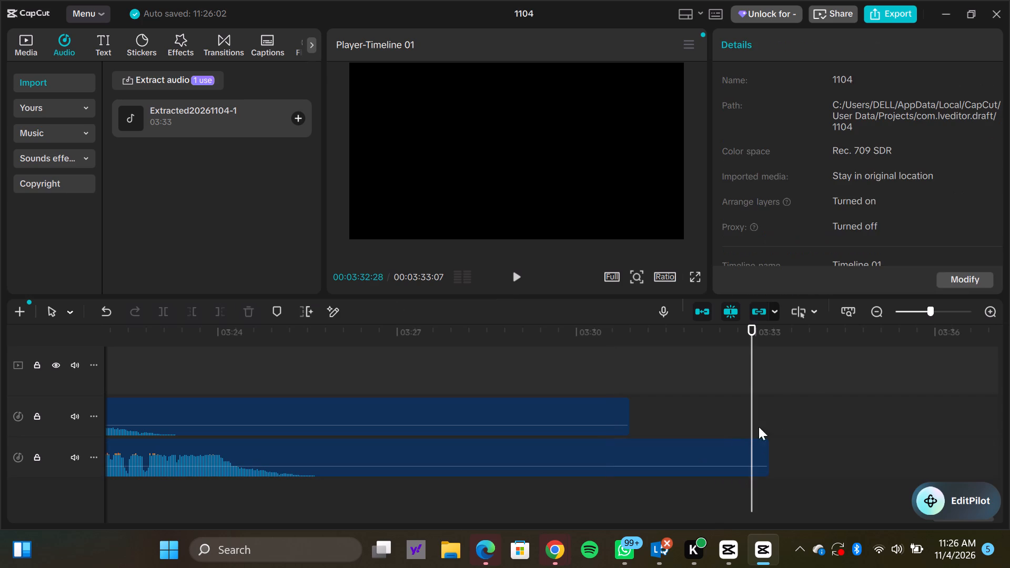
Set the timeline frame rate to 50.00 fps in the project settings and save the settings.
left_click(938, 277)
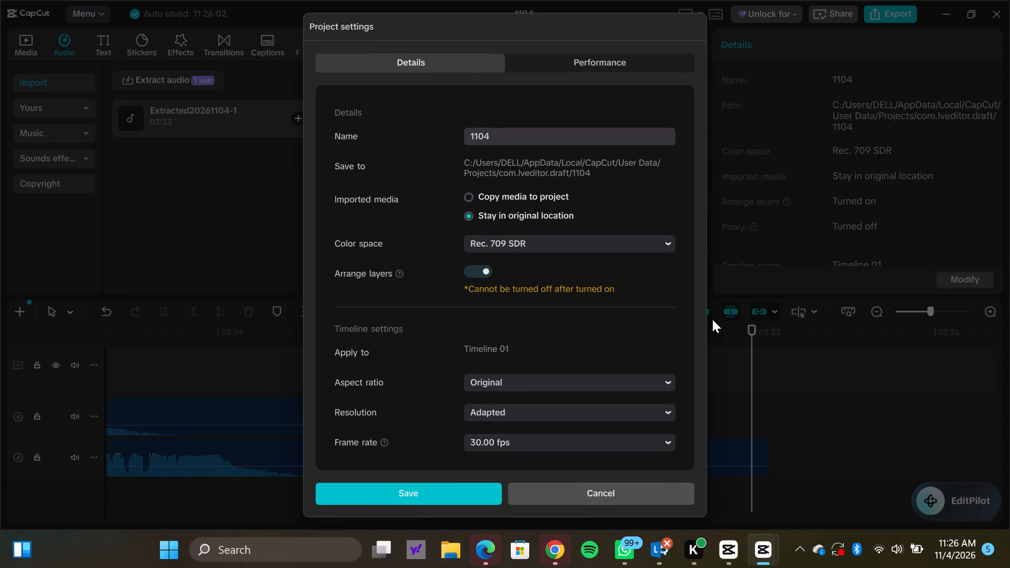
left_click(679, 334)
key("Down")
key("Down")
key("Down")
key("Down")
left_click(489, 444)
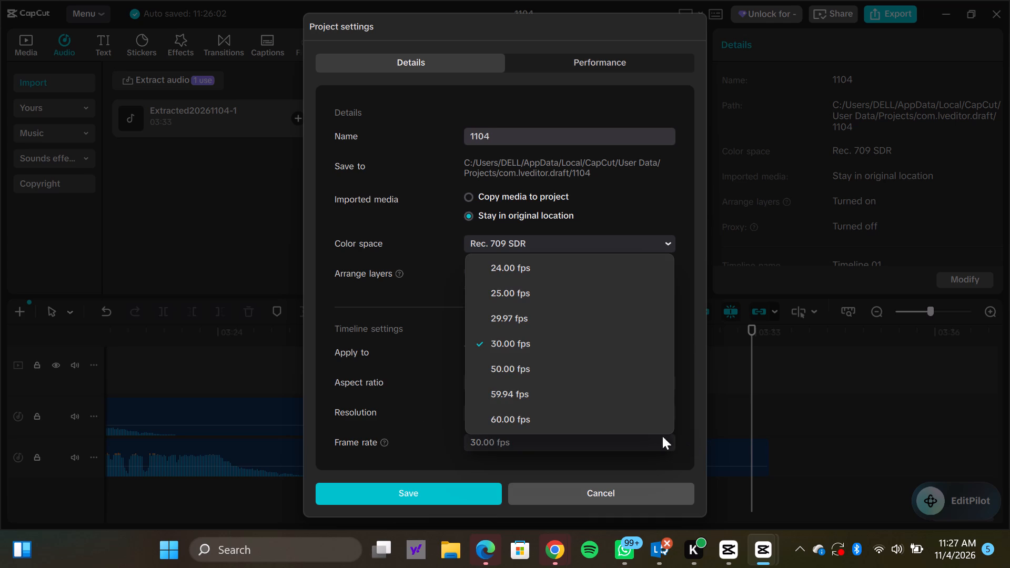
left_click(529, 371)
left_click(424, 489)
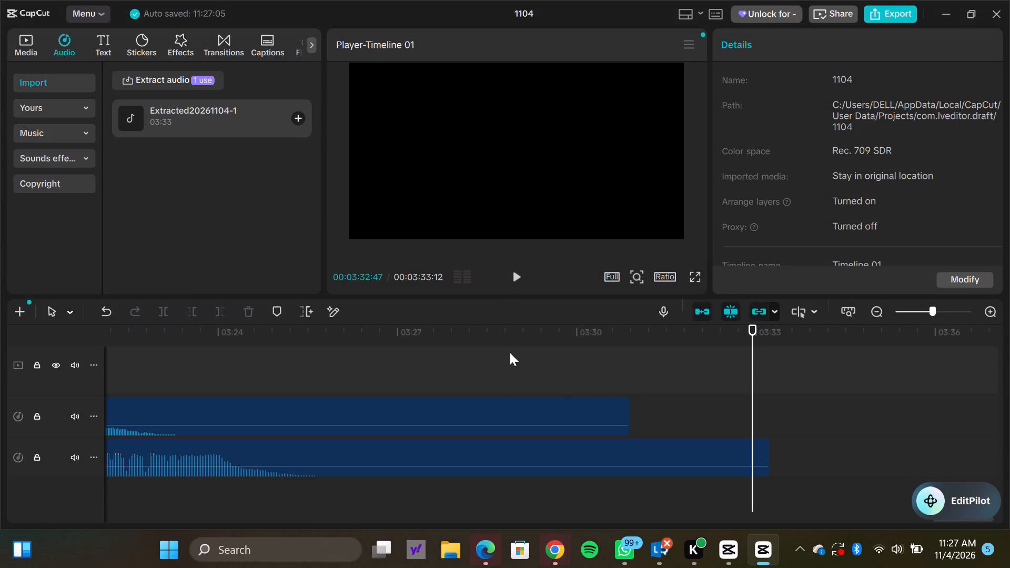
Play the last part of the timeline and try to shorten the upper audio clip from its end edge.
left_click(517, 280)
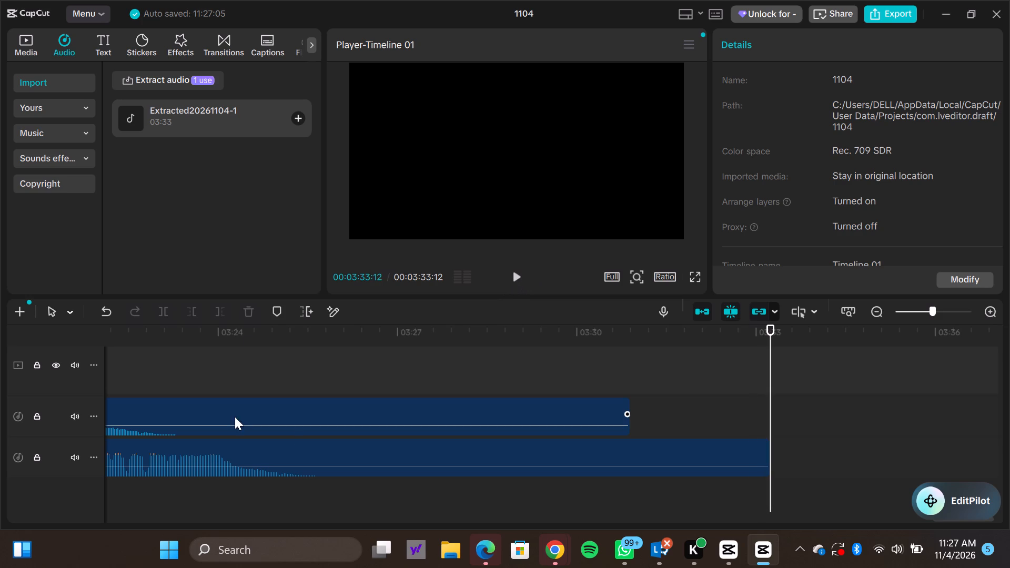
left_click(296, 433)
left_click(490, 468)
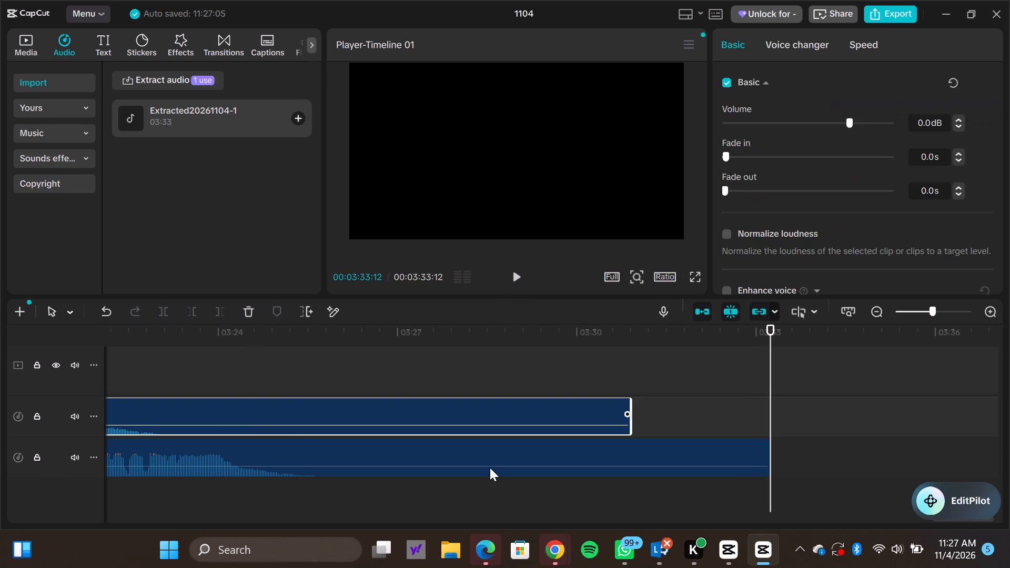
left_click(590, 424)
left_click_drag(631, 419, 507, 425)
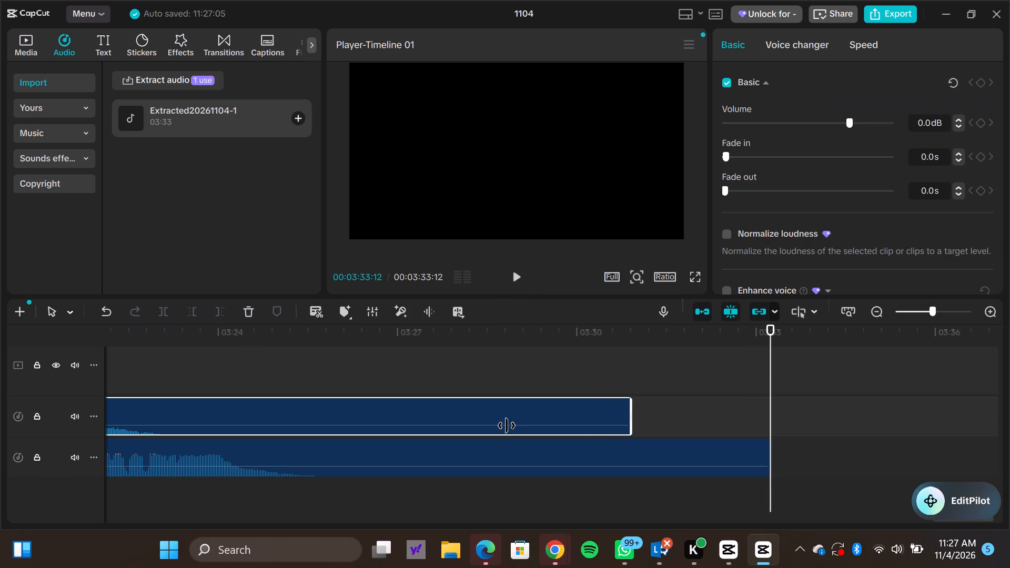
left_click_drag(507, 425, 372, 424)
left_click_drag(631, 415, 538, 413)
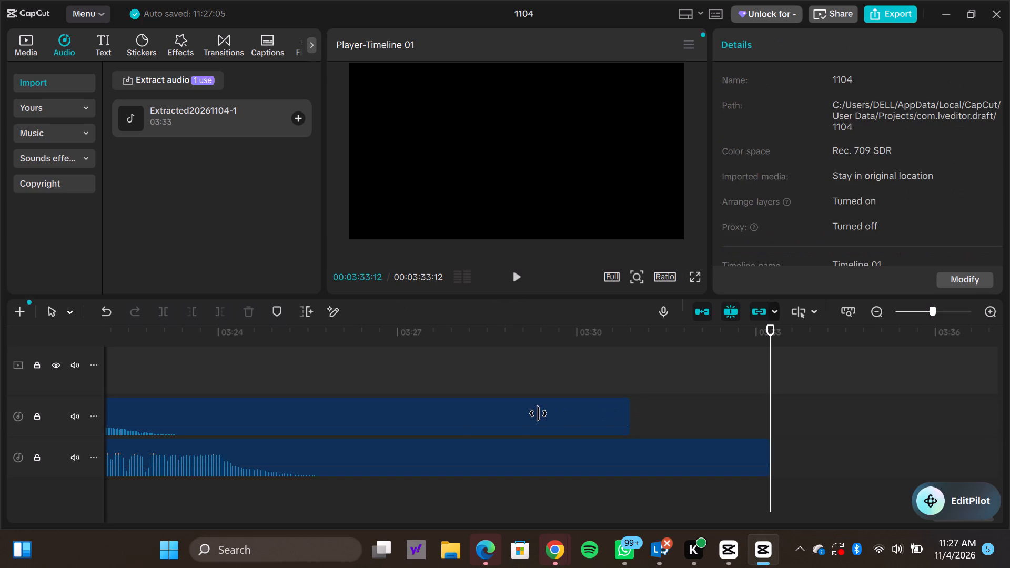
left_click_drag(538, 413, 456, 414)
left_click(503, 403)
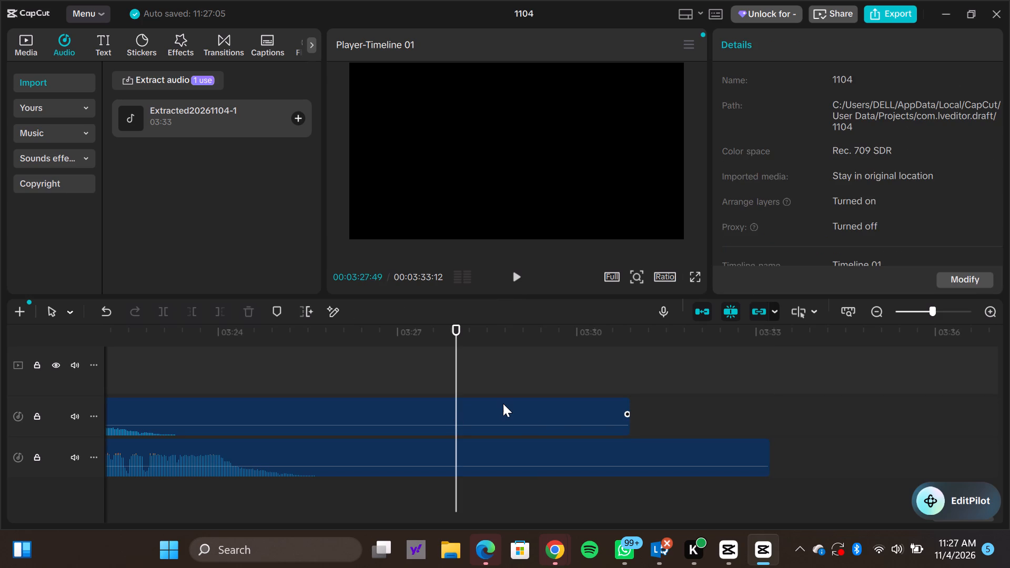
Return the playhead to the timeline start and delete the audio clip on the upper track.
left_click(454, 331)
left_click_drag(457, 327, 289, 329)
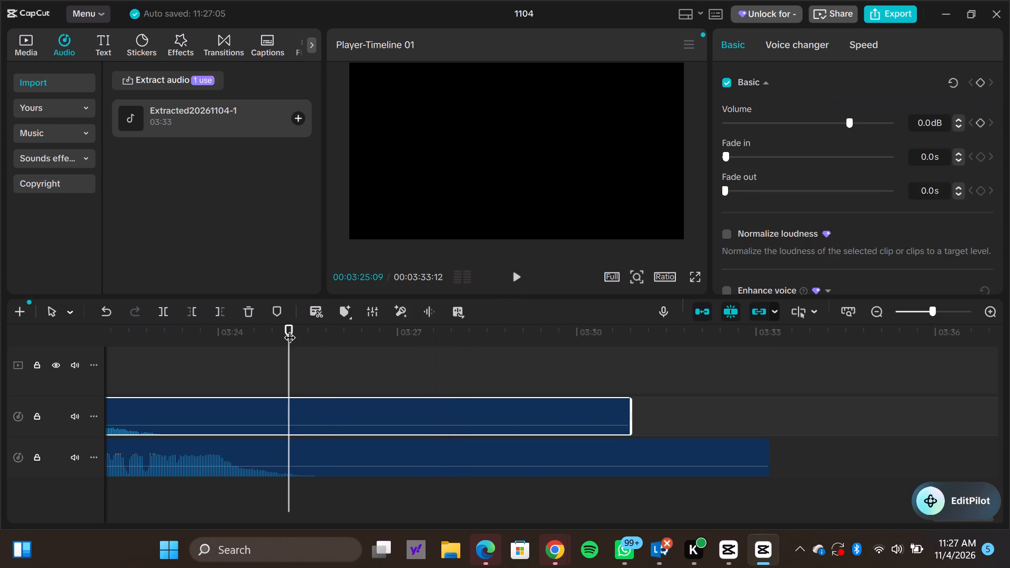
left_click_drag(301, 327, 60, 353)
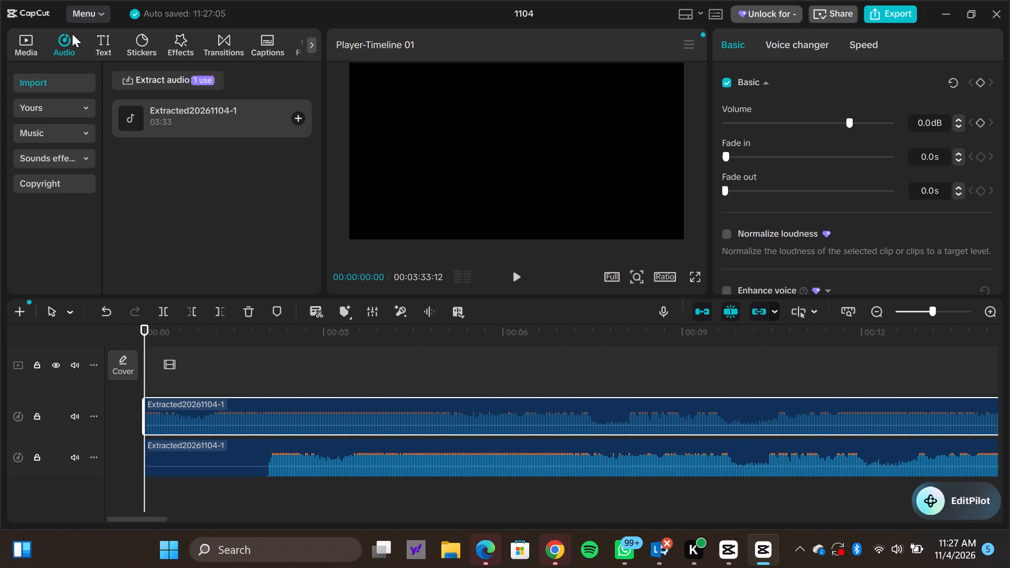
left_click(480, 431)
right_click(480, 431)
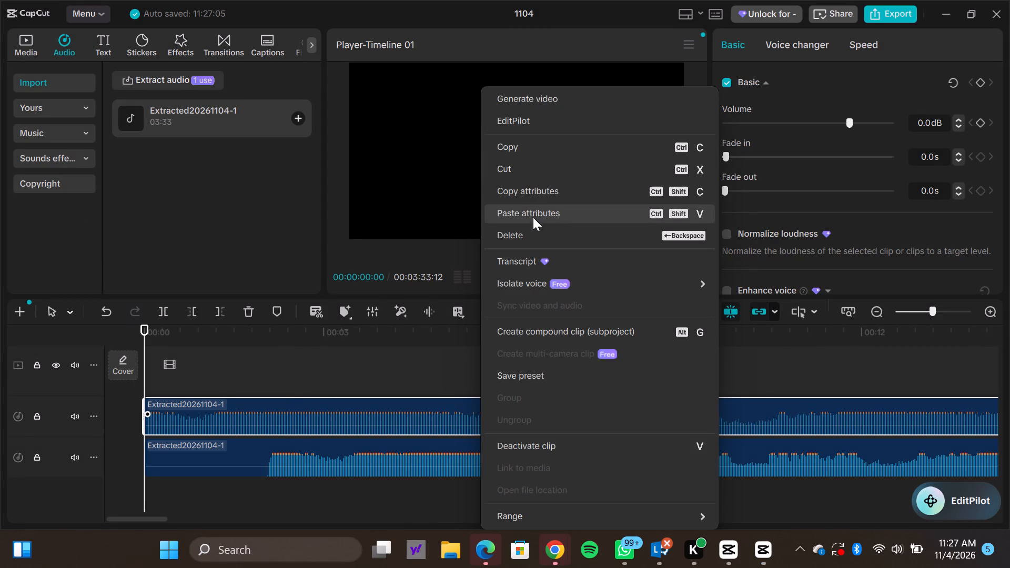
left_click(528, 236)
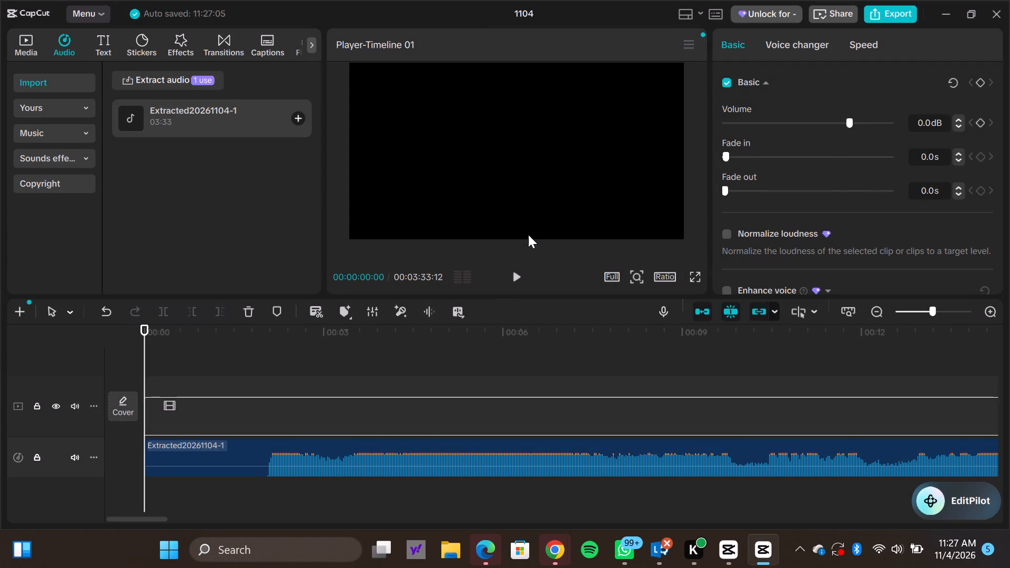
Deactivate the remaining audio clip on the lower track.
left_click(358, 449)
right_click(358, 449)
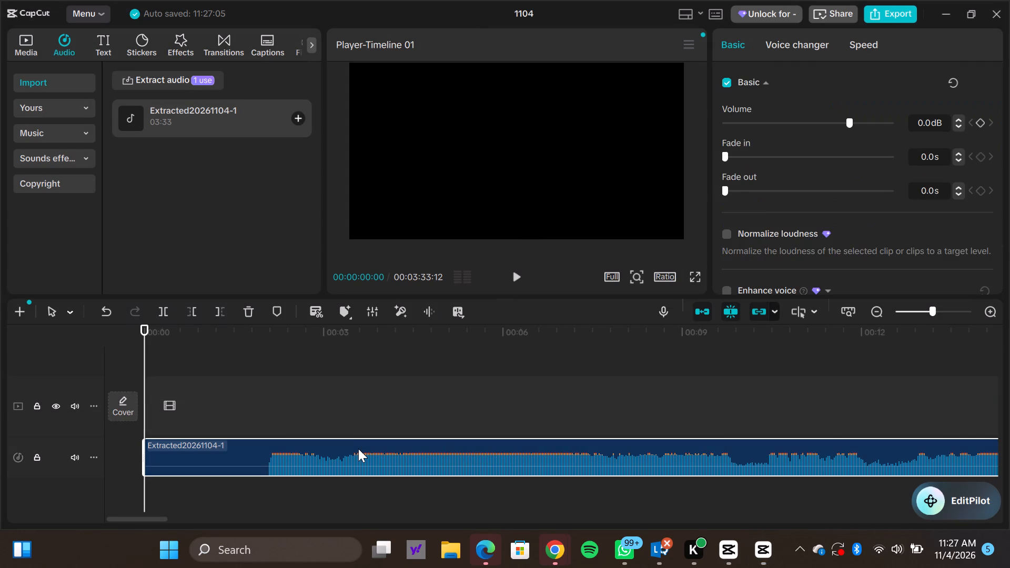
left_click(406, 455)
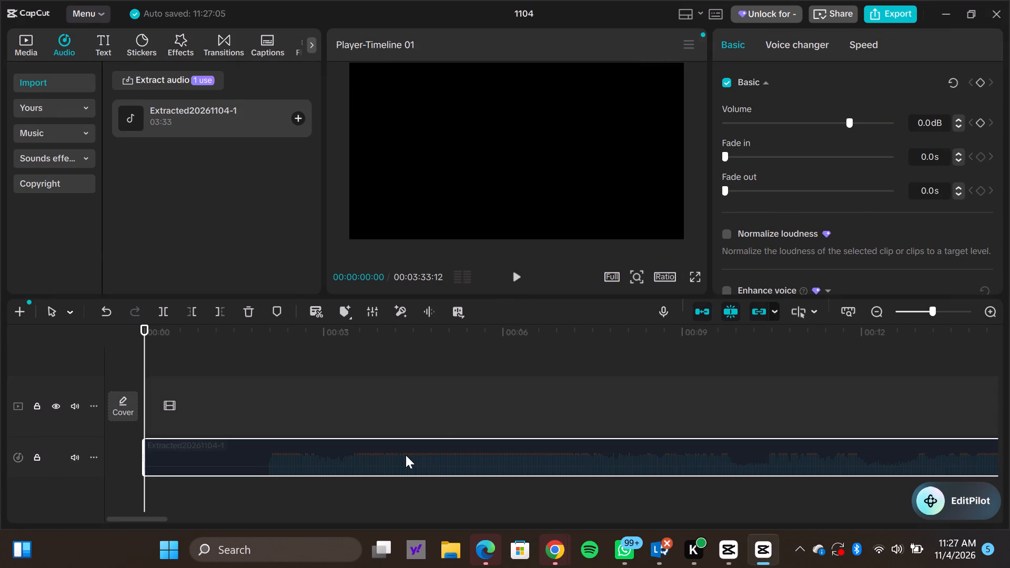
Delete the remaining deactivated audio clip from the timeline.
right_click(406, 455)
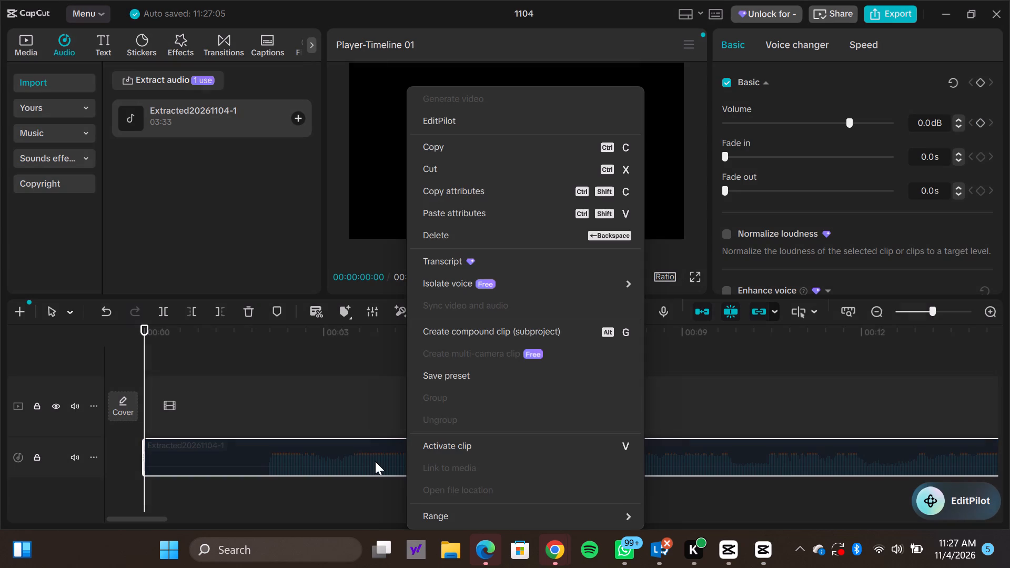
left_click(457, 242)
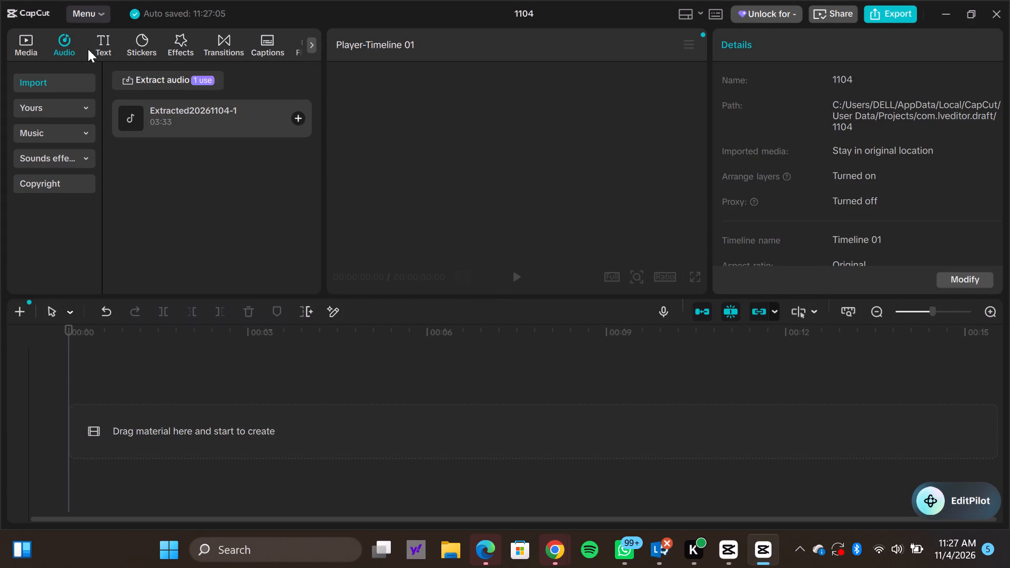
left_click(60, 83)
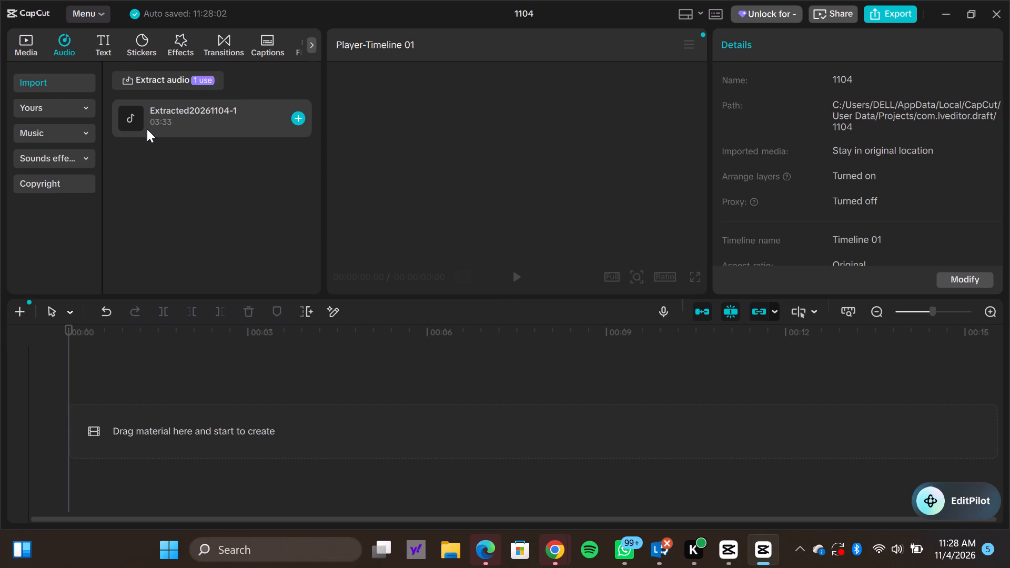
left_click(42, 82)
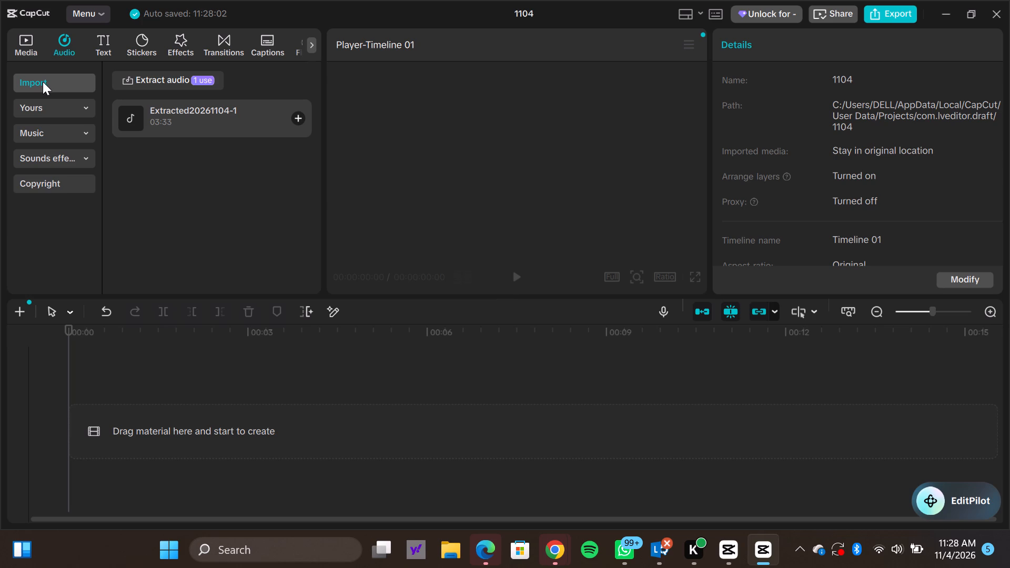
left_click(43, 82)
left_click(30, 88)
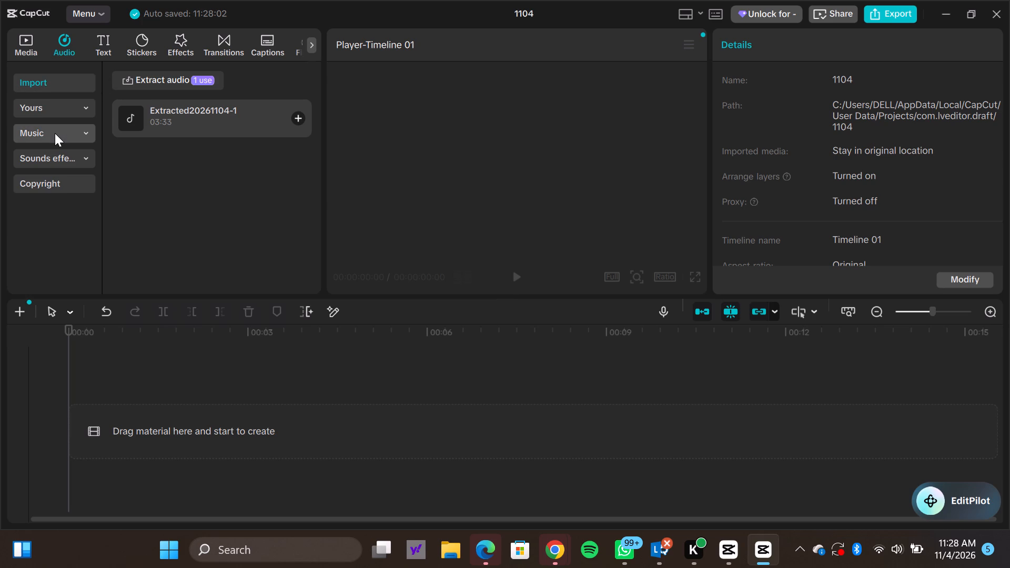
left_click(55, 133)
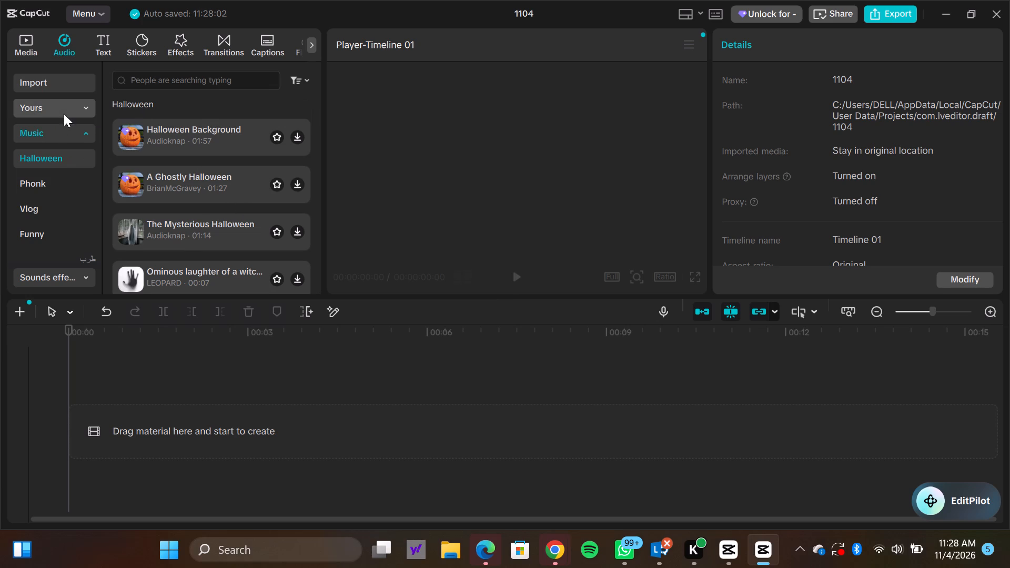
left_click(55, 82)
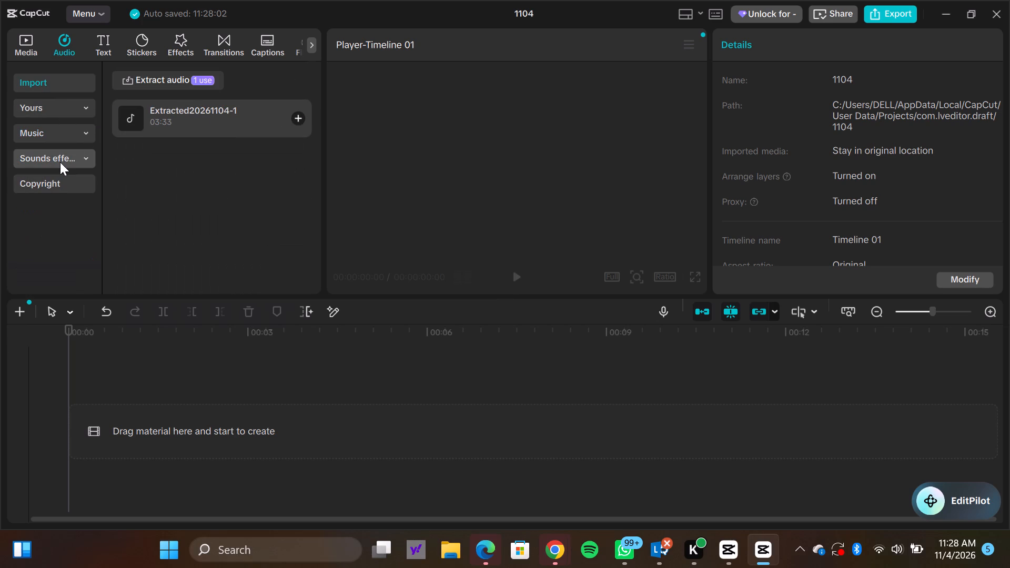
Import the song Binti_Kiziwi(256k) from the device's MUSICS folder into the project media.
left_click(27, 46)
left_click(56, 85)
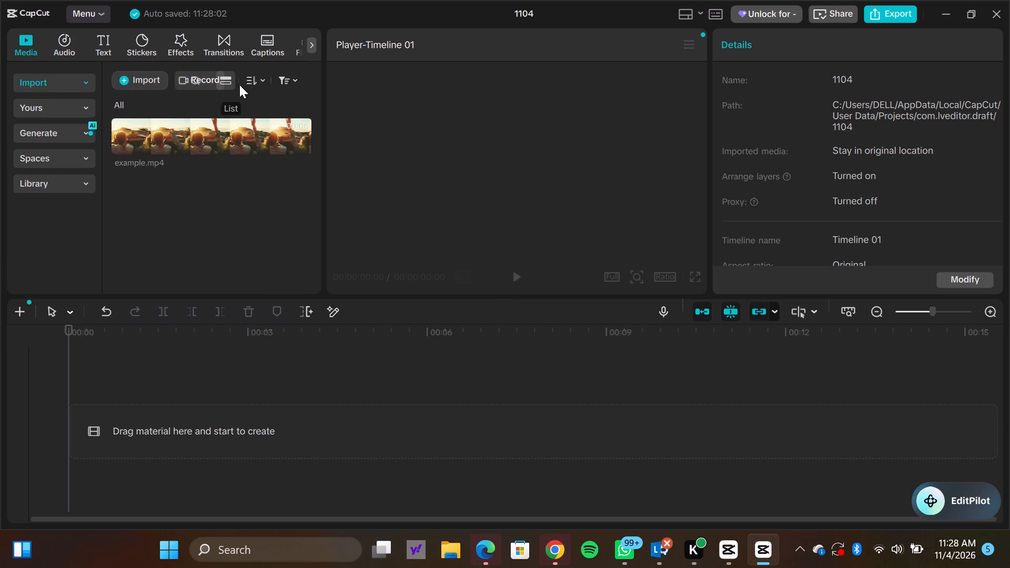
left_click(138, 84)
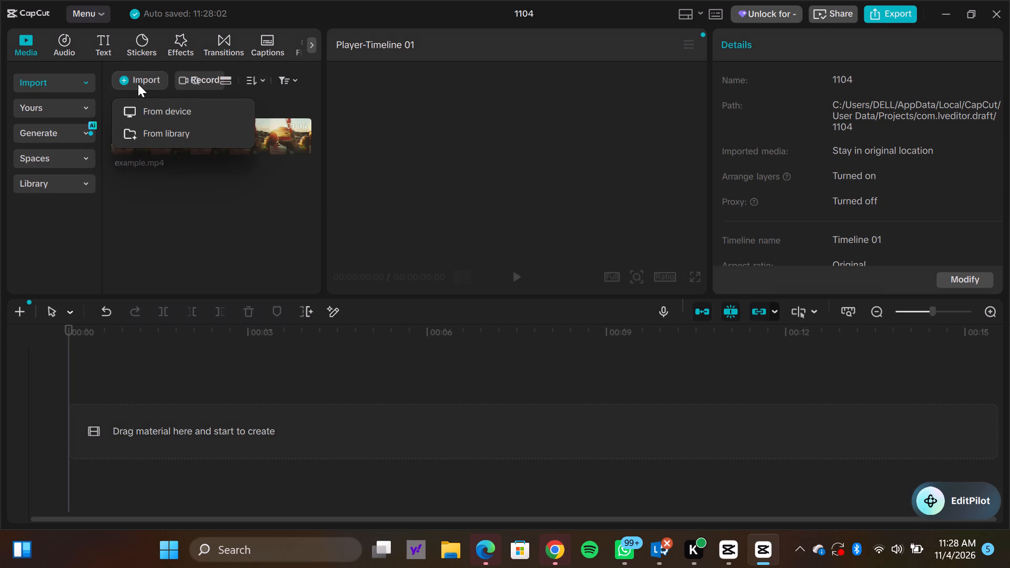
left_click(161, 118)
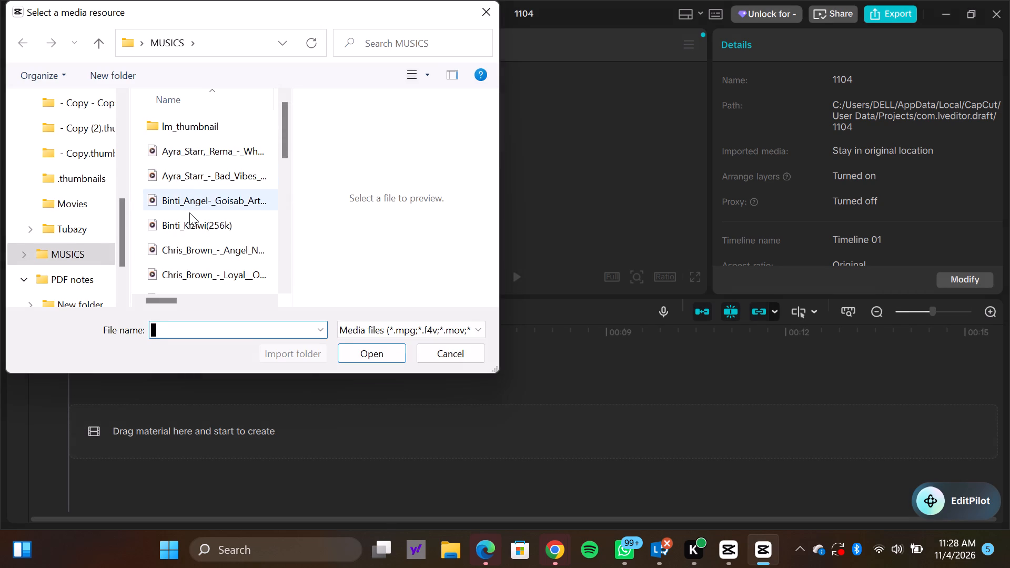
left_click(186, 226)
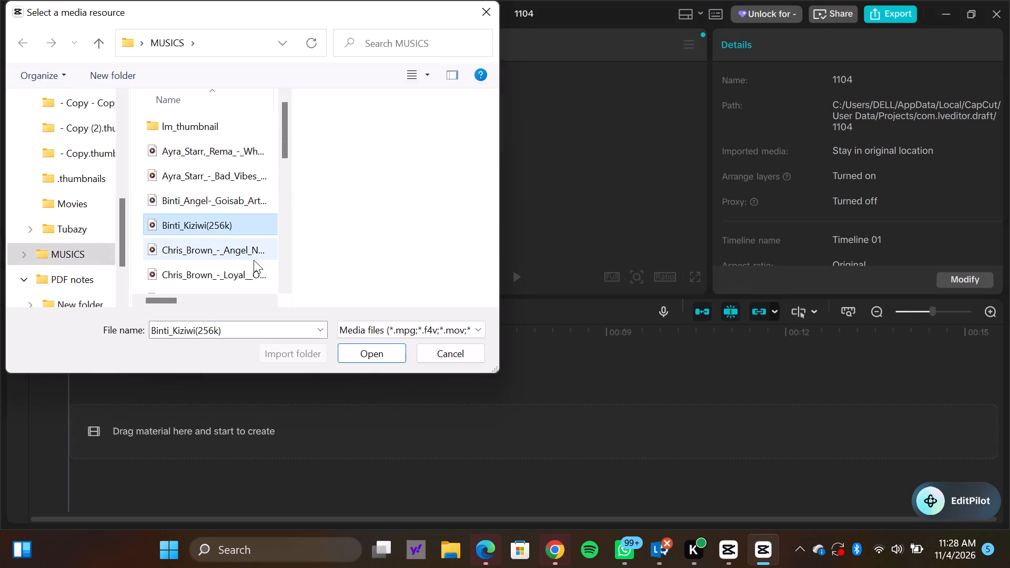
left_click(365, 357)
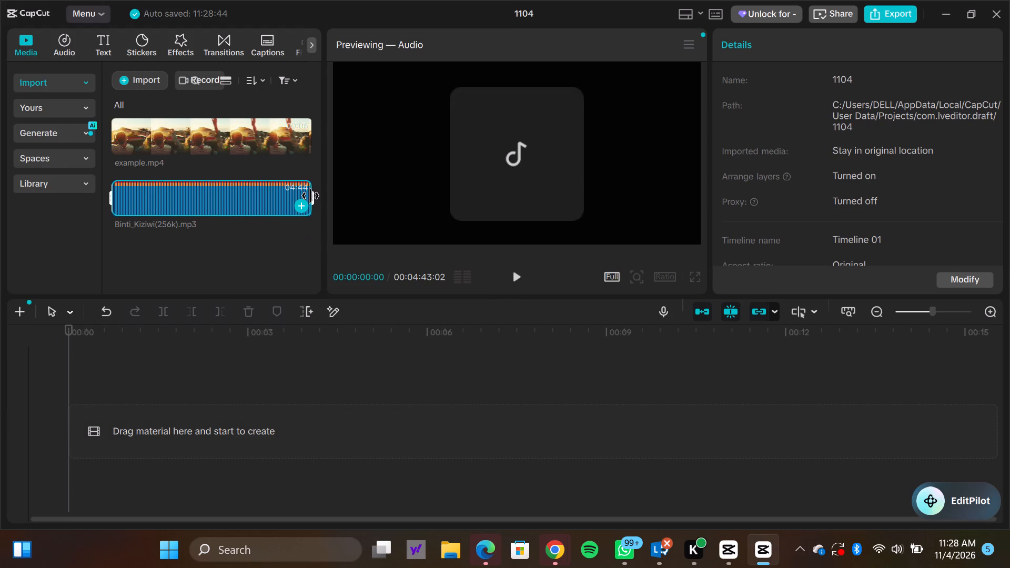
Trim about 11 seconds off the start of Binti_Kiziwi(256k).mp3 in the project media and place it at the timeline start.
left_click_drag(111, 197, 119, 197)
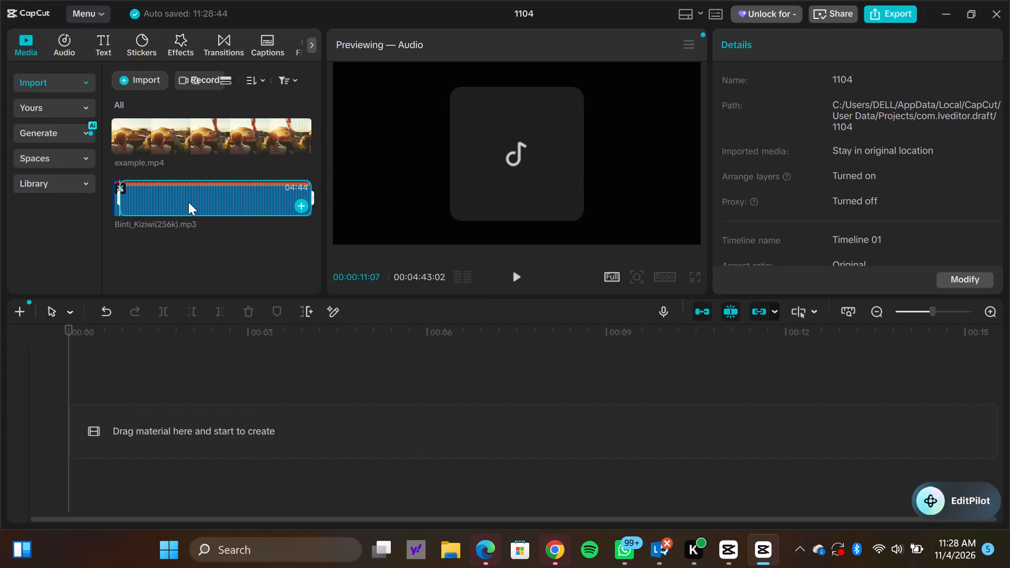
left_click(184, 238)
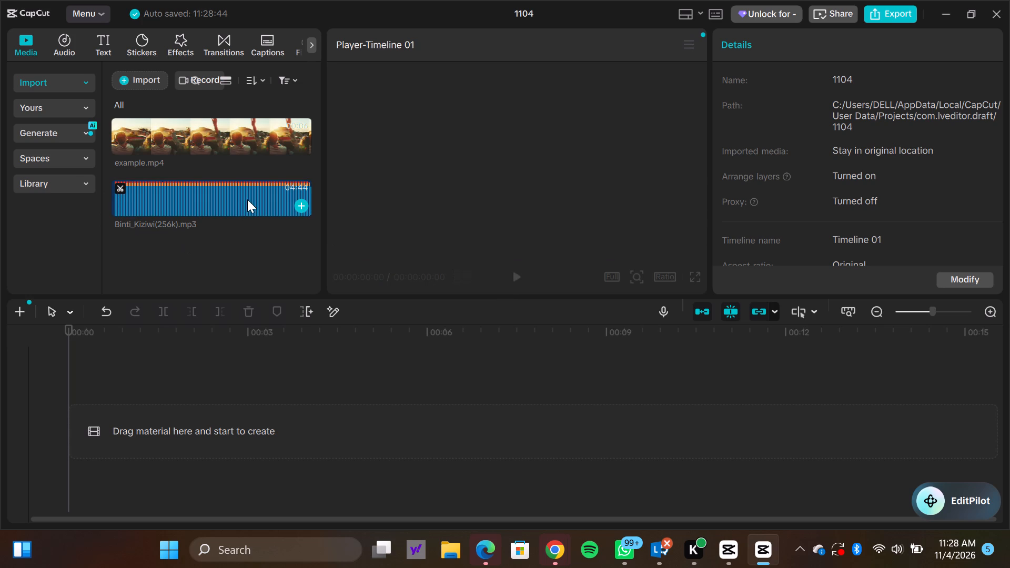
left_click_drag(261, 198, 262, 265)
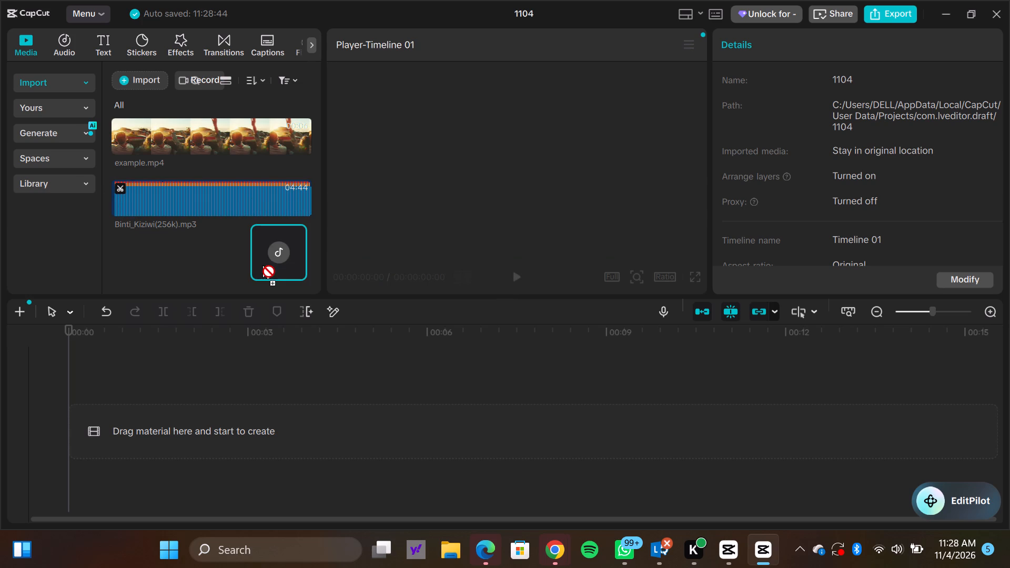
left_click_drag(262, 265, 151, 423)
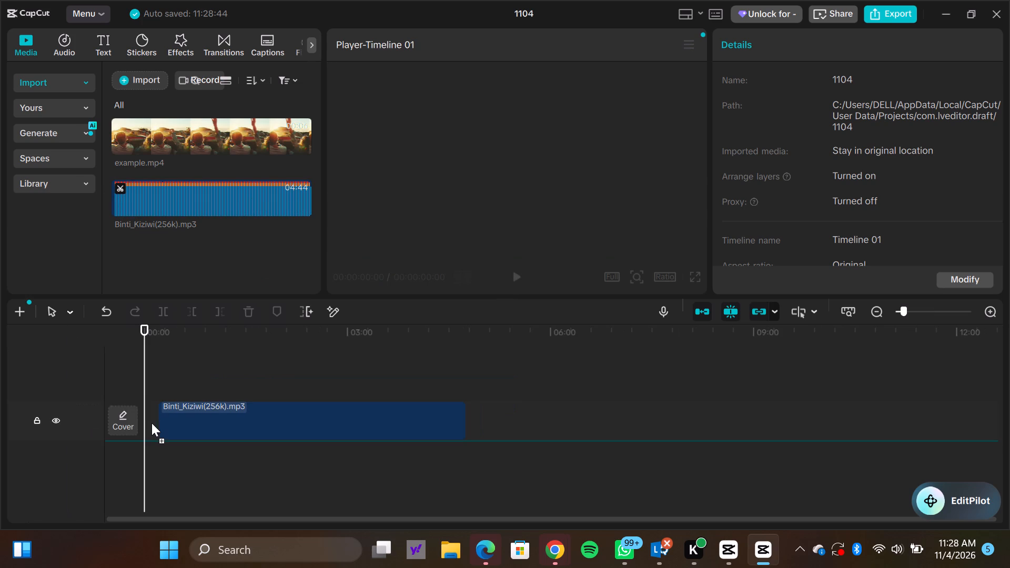
left_click_drag(151, 423, 149, 423)
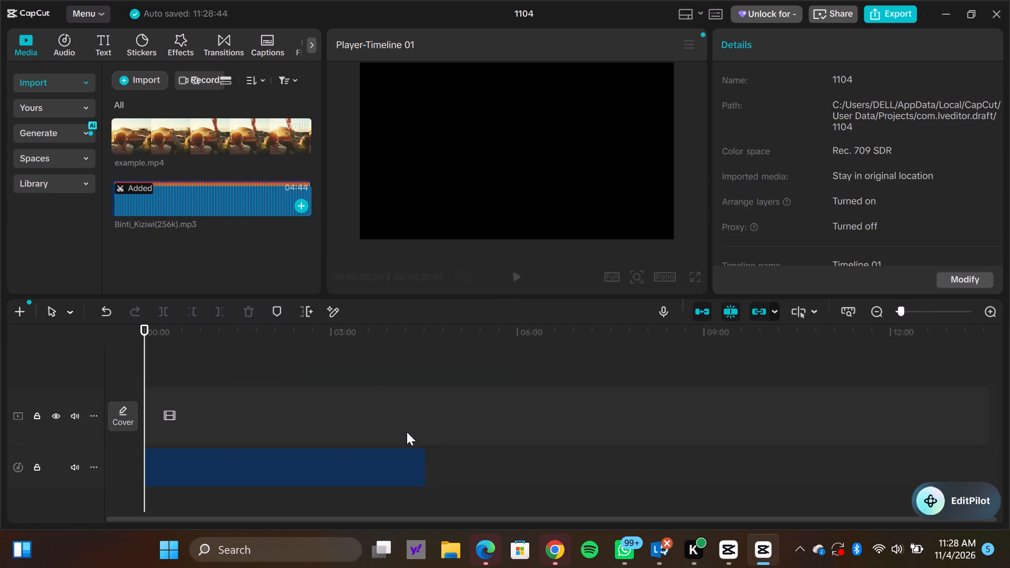
Play the beginning of the song on the timeline, pause it, and try to open the system volume controls.
left_click(519, 277)
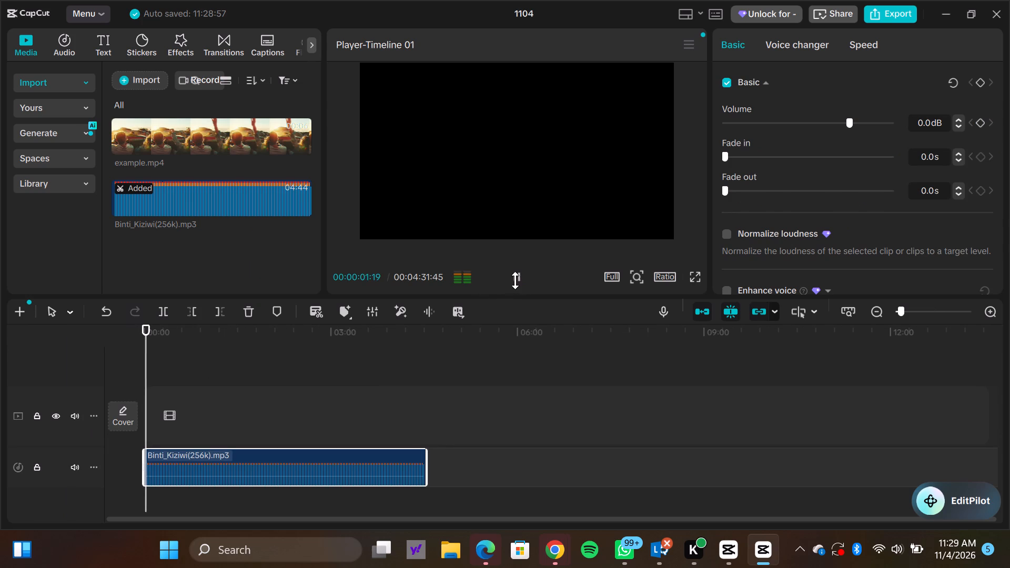
left_click(521, 279)
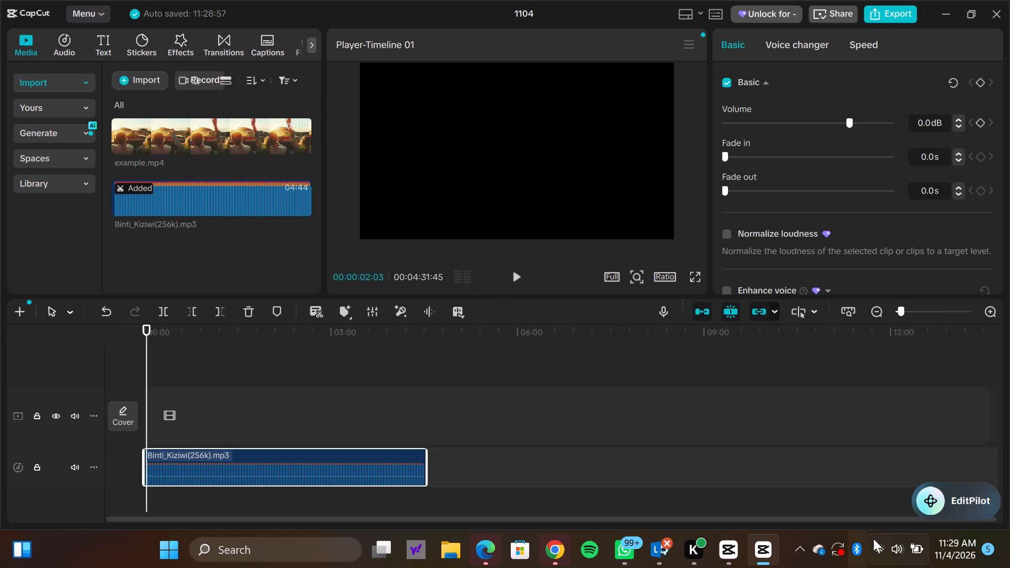
left_click(901, 551)
left_click(898, 550)
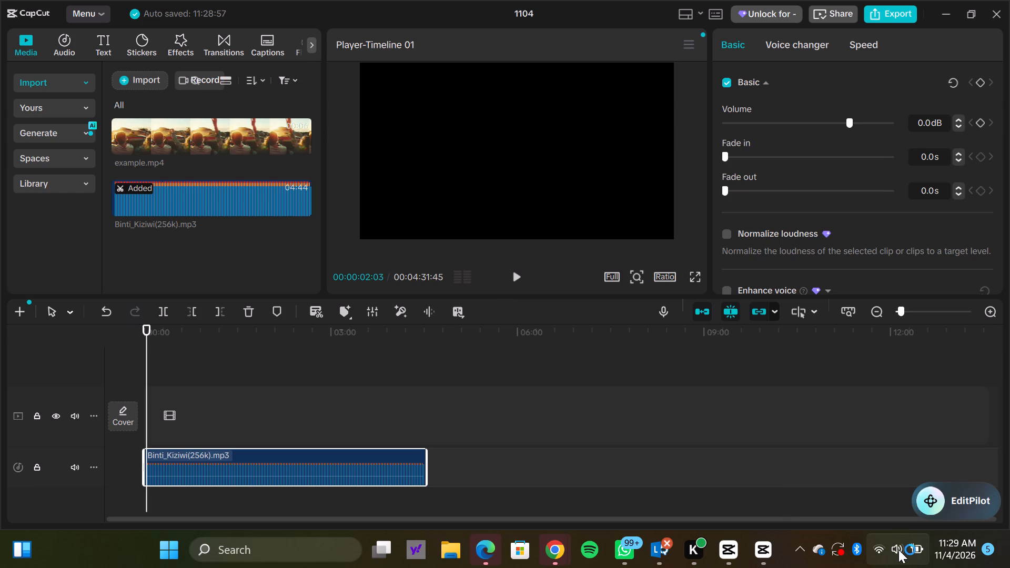
left_click(893, 552)
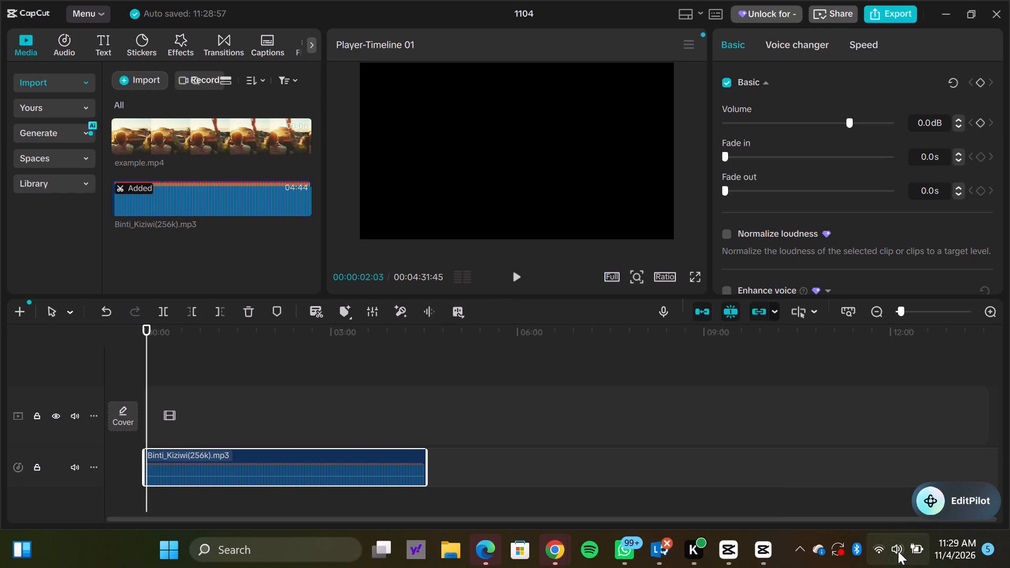
Open the Windows quick settings and lower the system volume to roughly a fifth of its range.
left_click(898, 551)
left_click(883, 549)
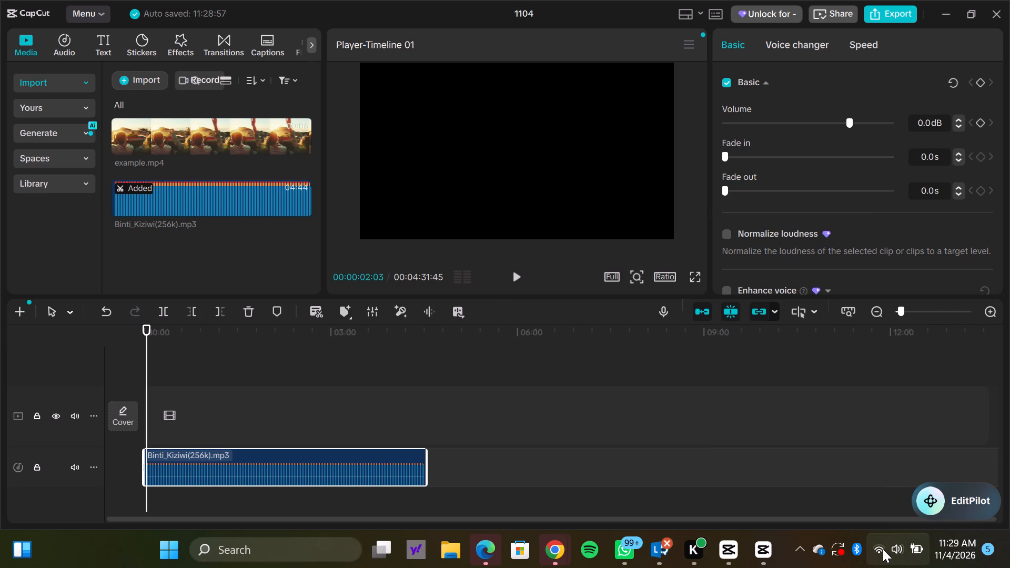
left_click(883, 549)
left_click(836, 449)
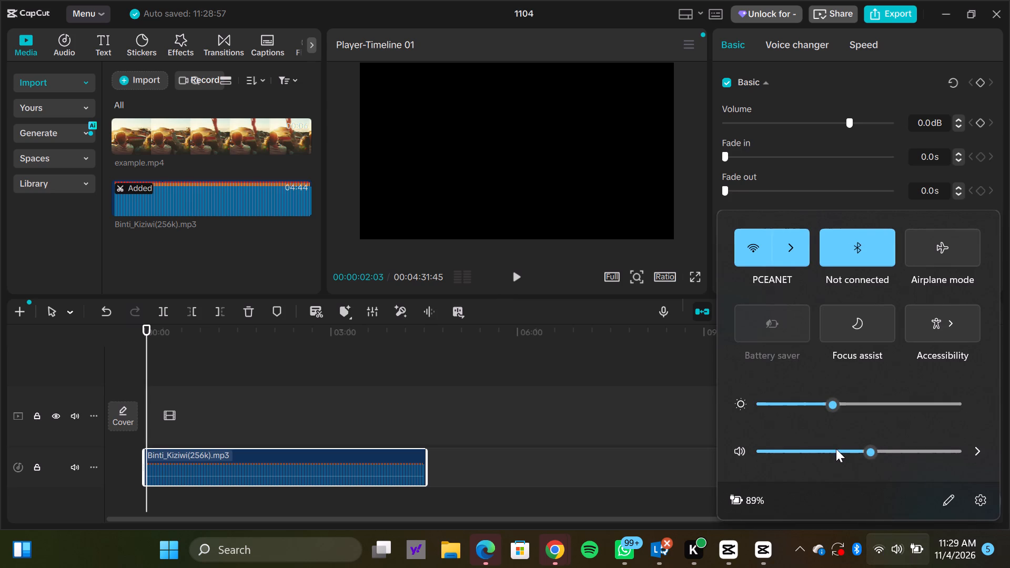
left_click(814, 449)
left_click(800, 449)
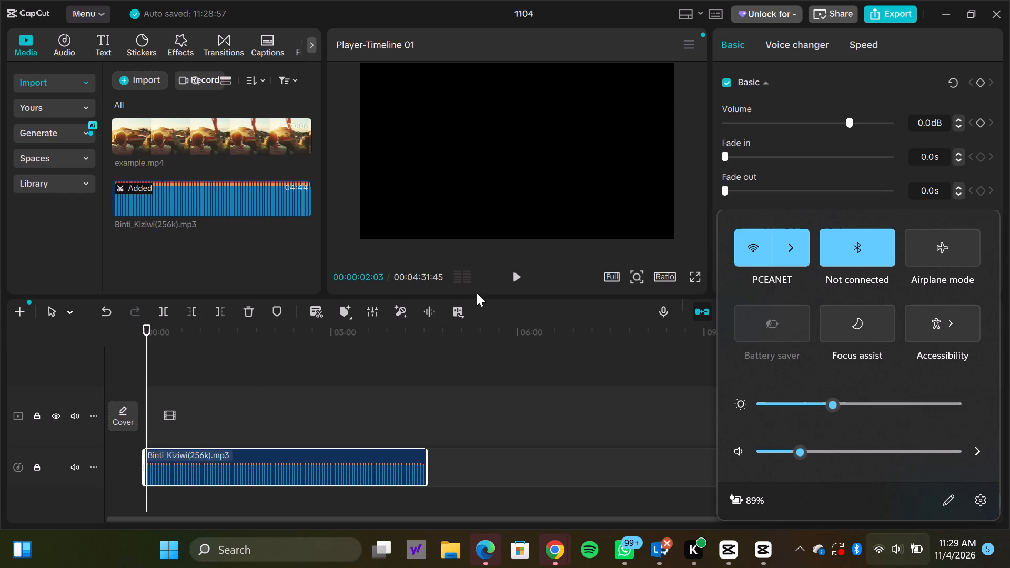
Resume playback of the Binti_Kiziwi(256k).mp3 clip on the timeline to listen for where to cut.
left_click(516, 279)
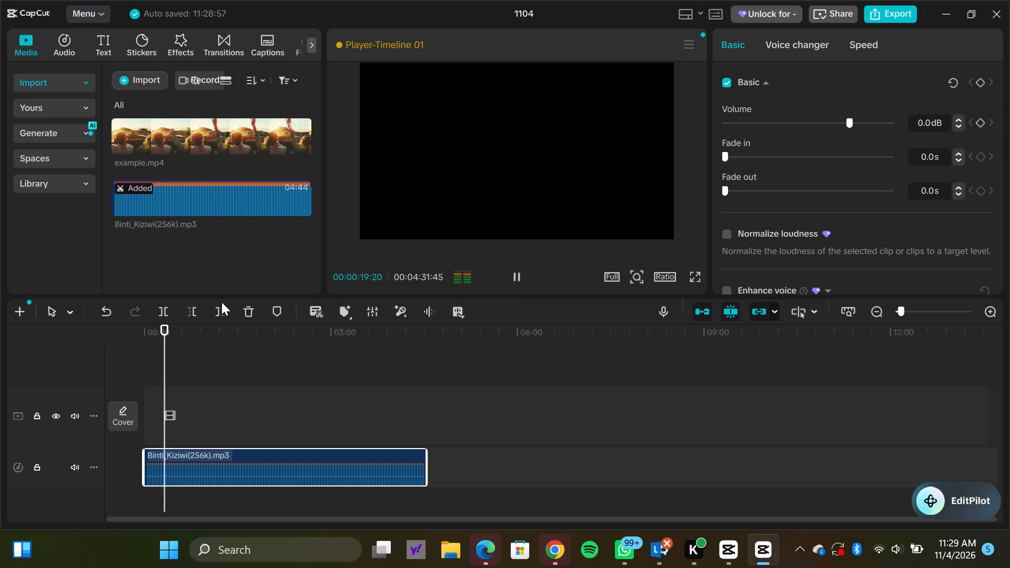
Import the Chris_Brown_-_Angel_Numbers song from the device's MUSICS folder into the project media.
left_click(138, 77)
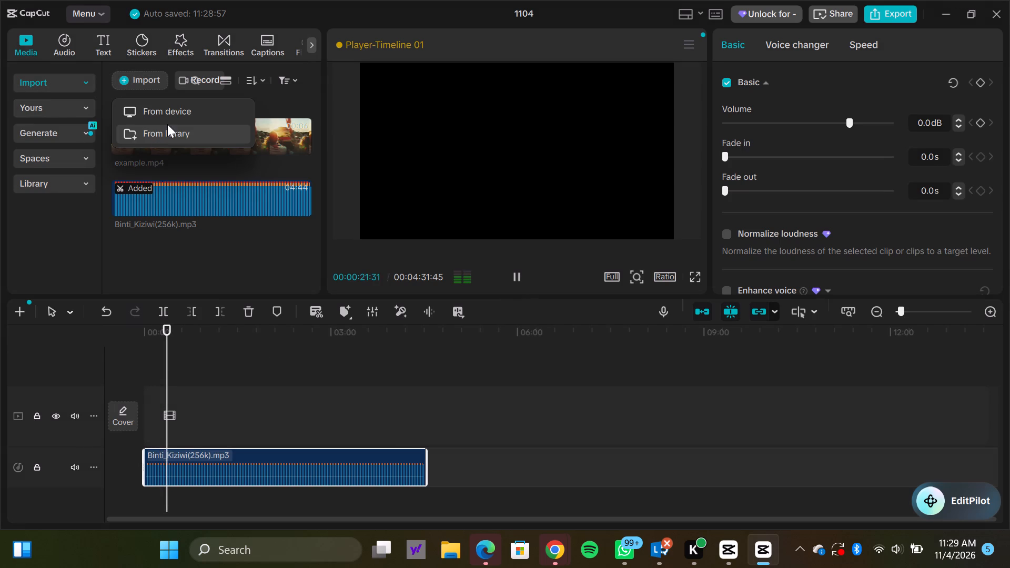
left_click(176, 115)
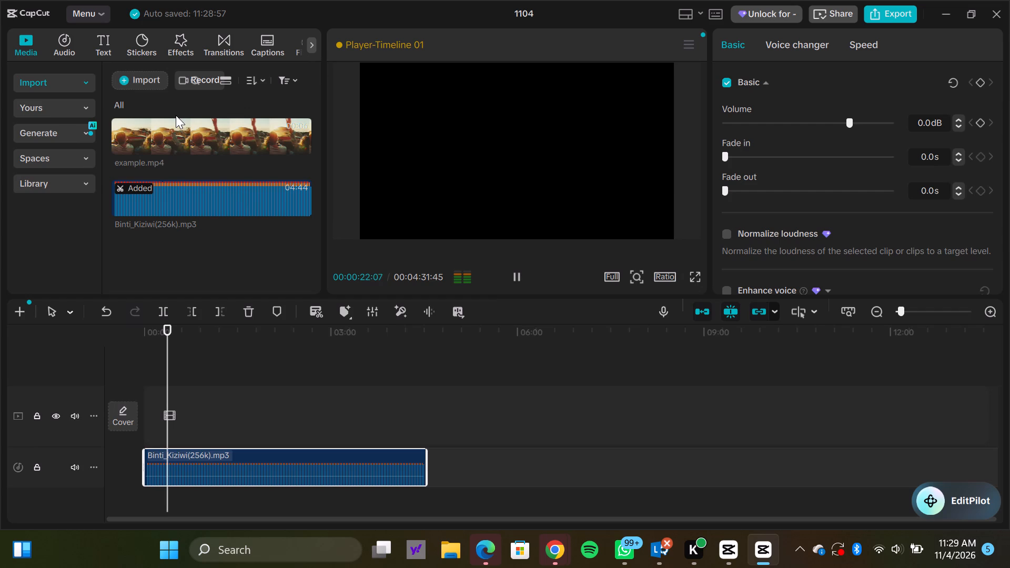
left_click(187, 257)
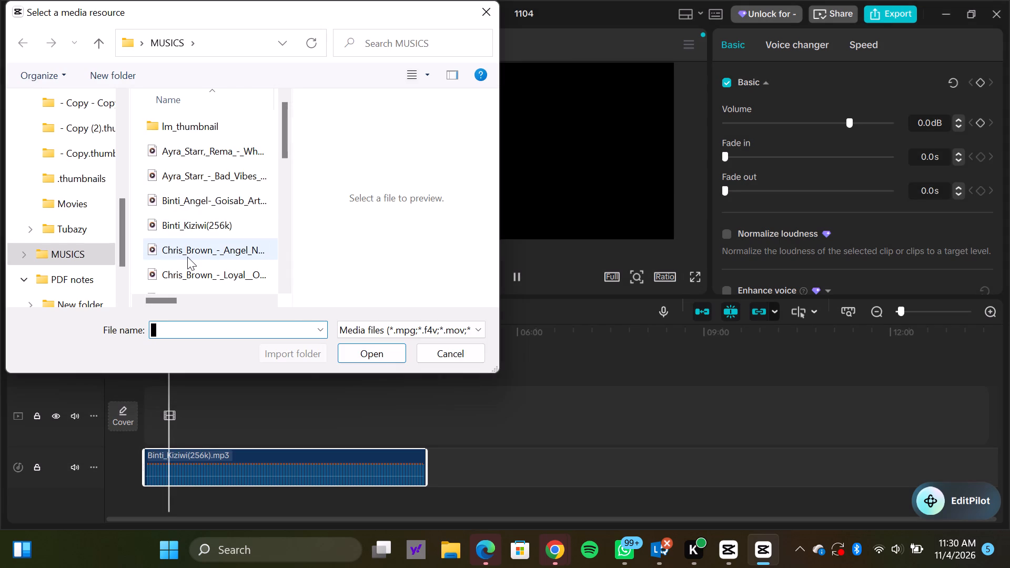
left_click(373, 355)
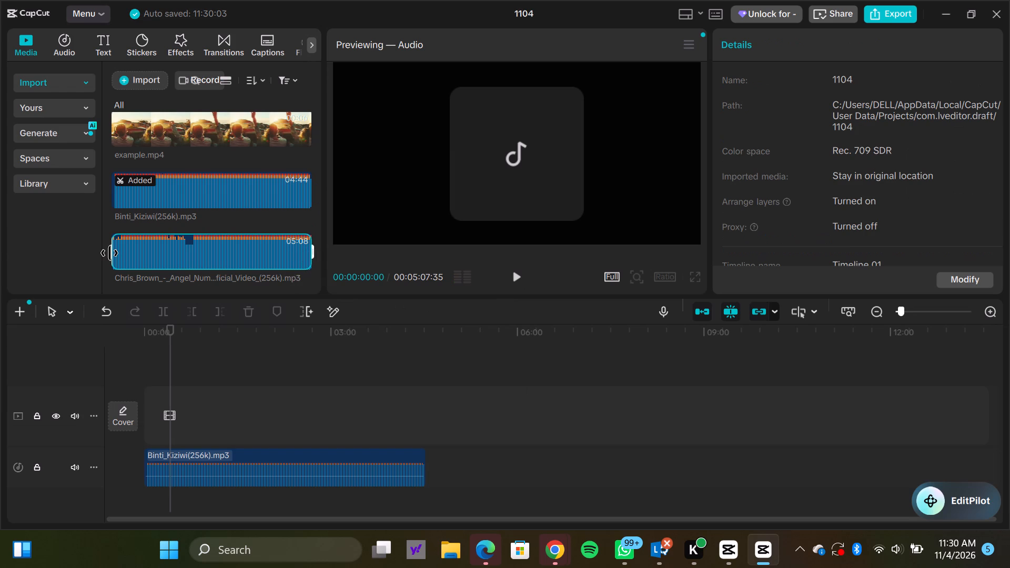
Trim about 12 seconds off the start of the Chris Brown song in the project media and shorten its end slightly.
left_click_drag(112, 253, 120, 253)
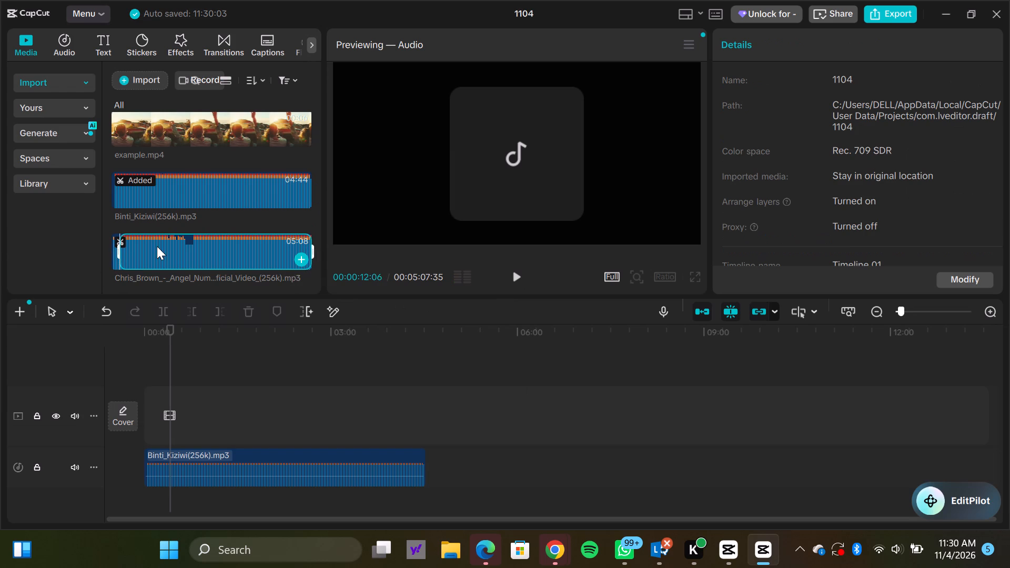
left_click_drag(312, 249, 308, 249)
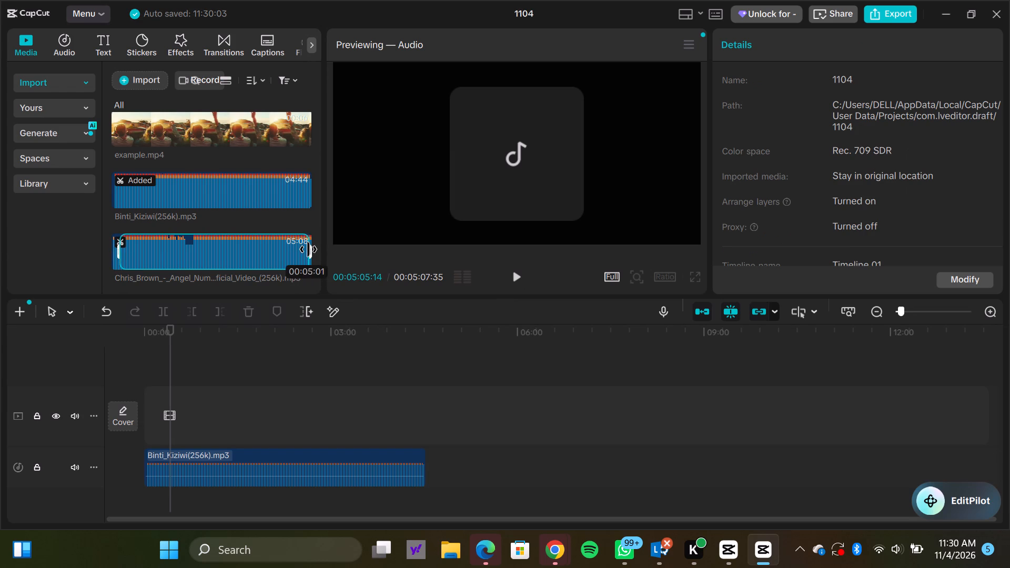
left_click_drag(308, 249, 306, 249)
Place the trimmed Chris Brown song on the audio track directly after the Binti_Kiziwi clip.
left_click_drag(238, 257, 381, 353)
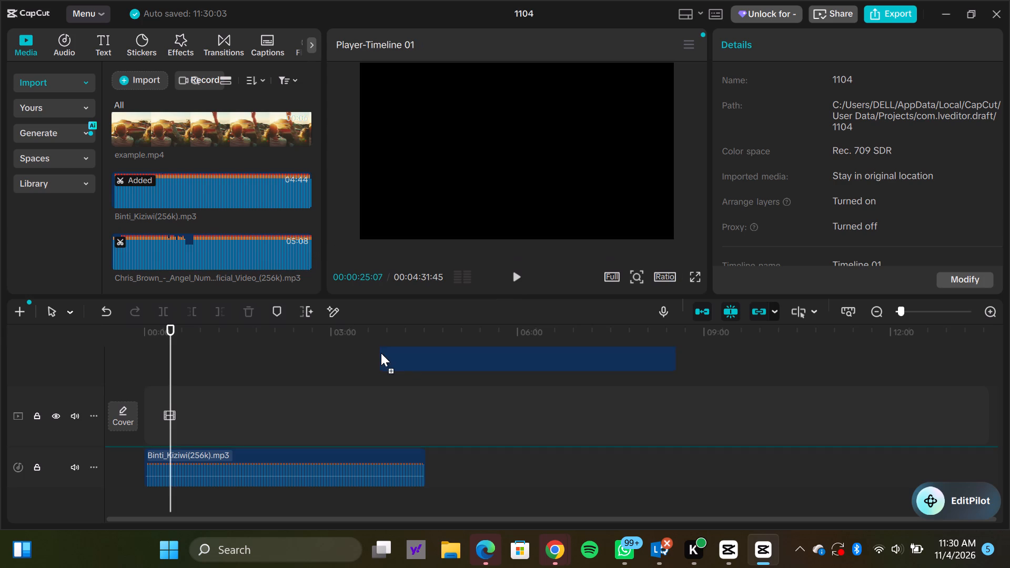
left_click_drag(381, 353, 432, 466)
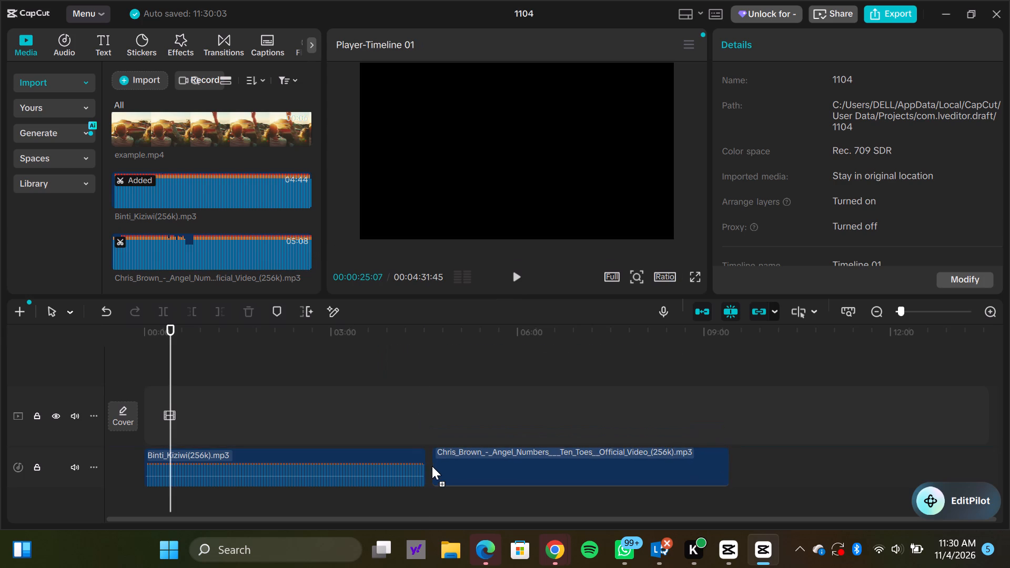
left_click_drag(432, 466, 429, 466)
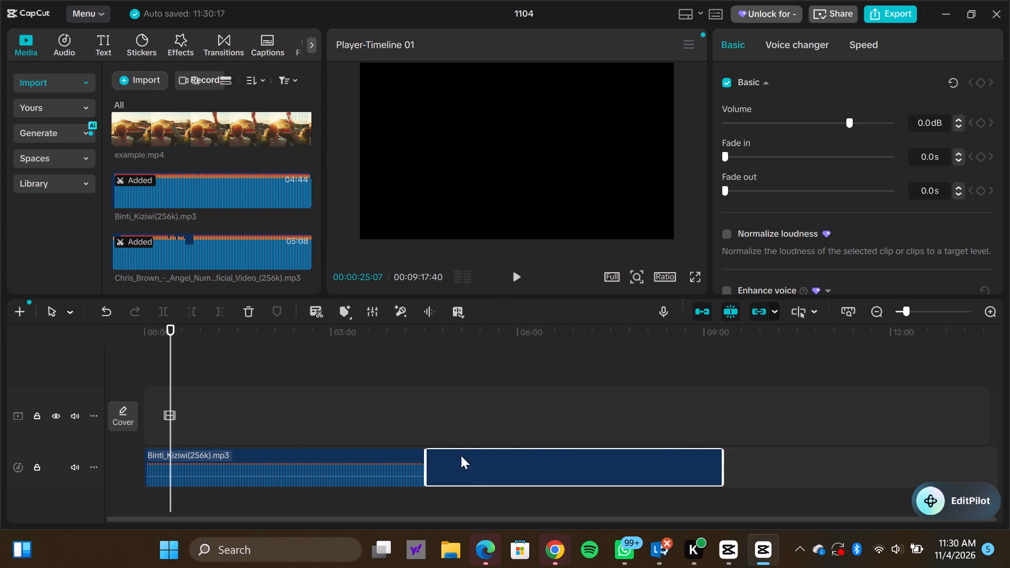
Deselect the new clip and return the playhead to the timeline start.
left_click(410, 421)
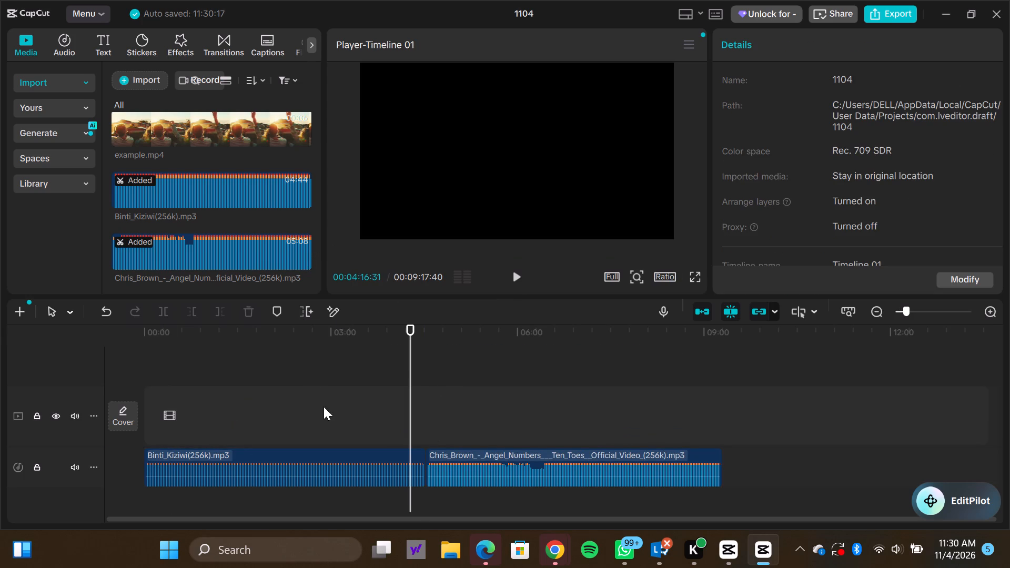
left_click_drag(412, 346, 356, 358)
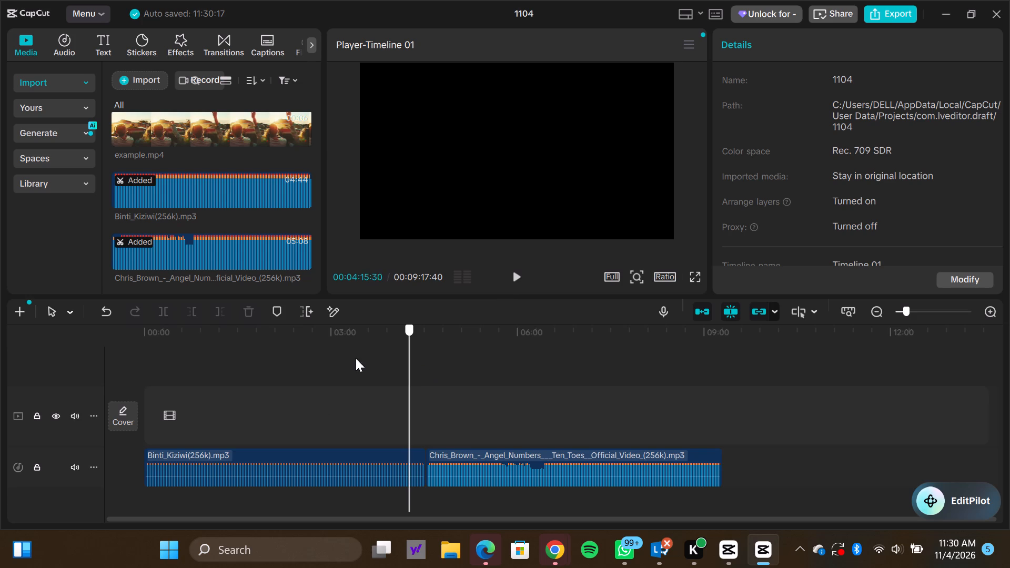
left_click_drag(356, 358, 119, 412)
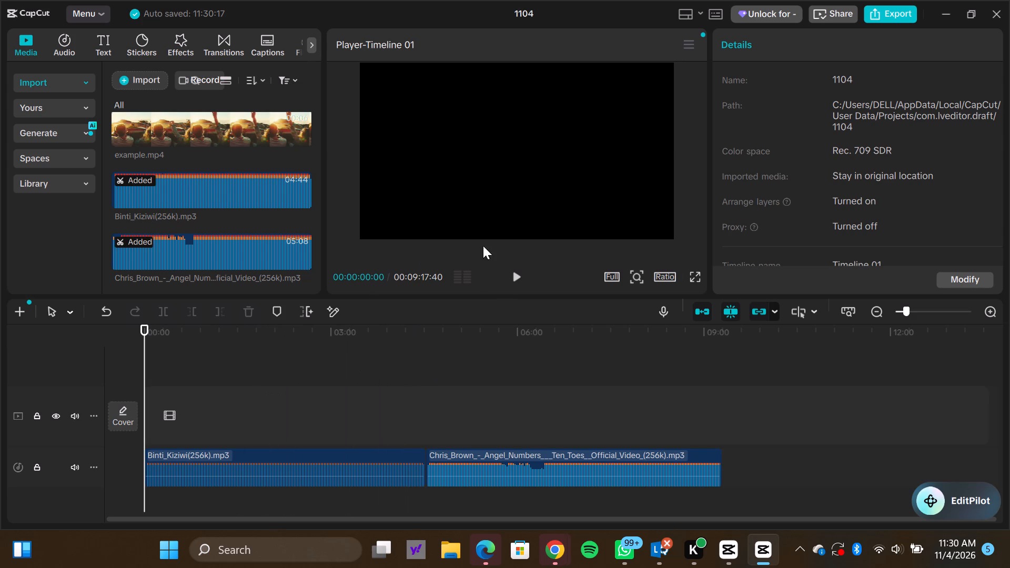
Play the timeline from the start to listen to the two joined songs.
left_click(516, 276)
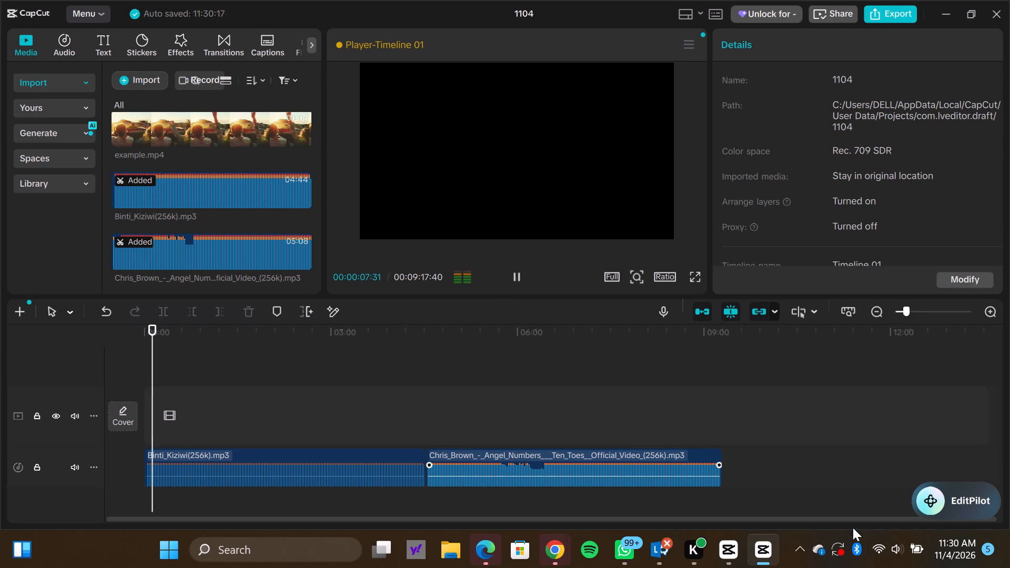
left_click(899, 552)
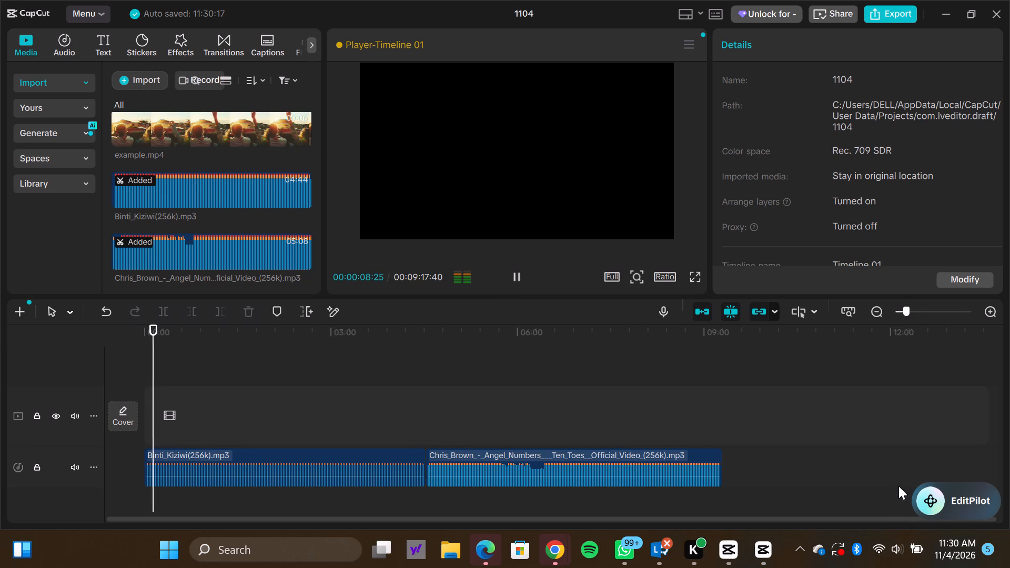
Lower the computer's sound volume slightly and resume playback of the timeline.
left_click(900, 550)
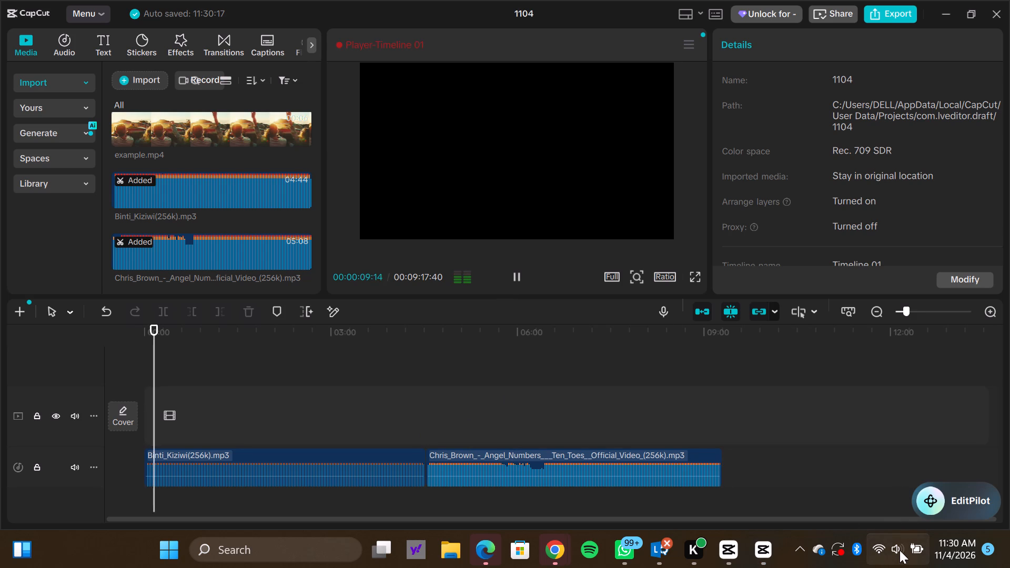
left_click(838, 449)
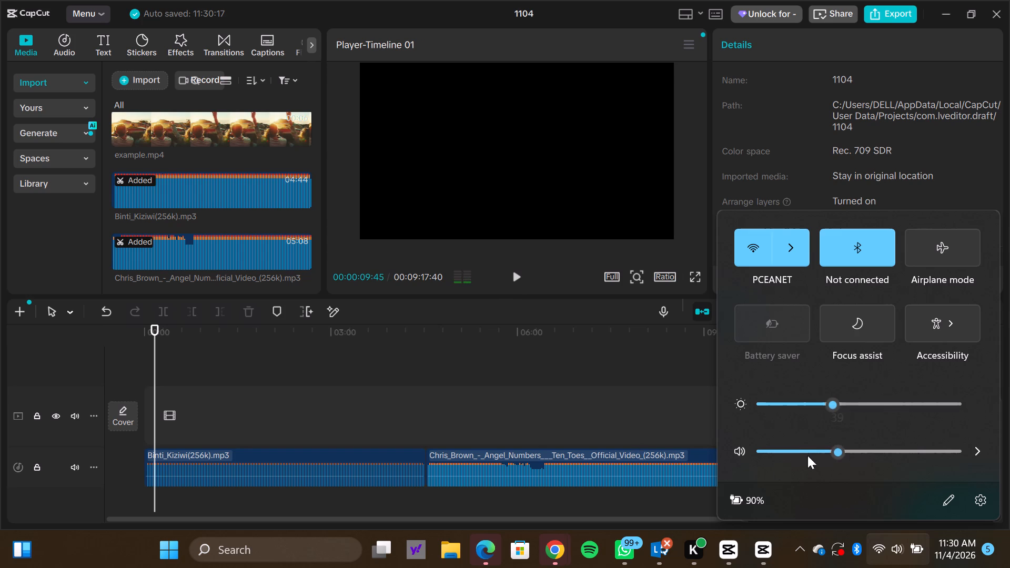
left_click(819, 450)
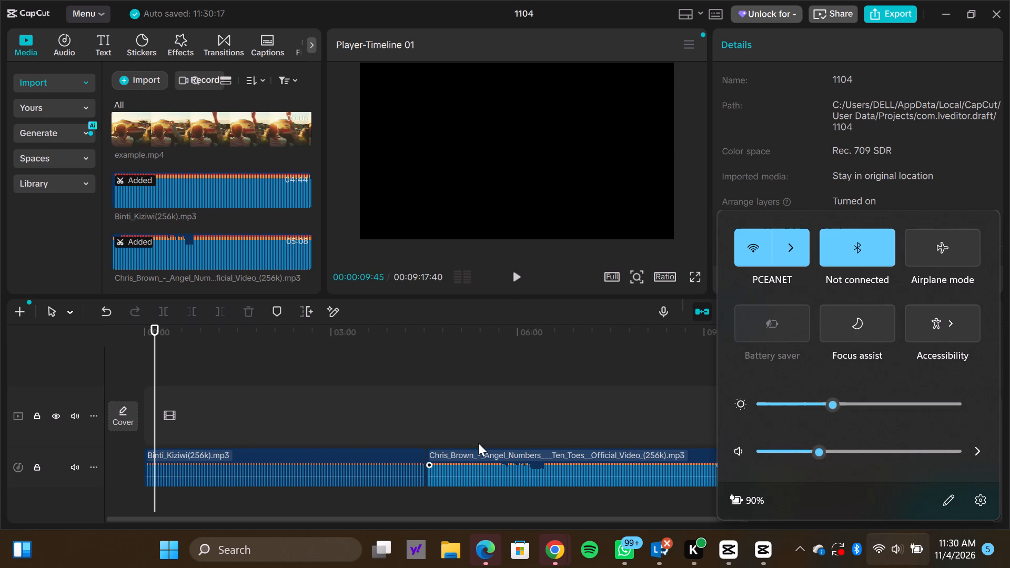
left_click(520, 281)
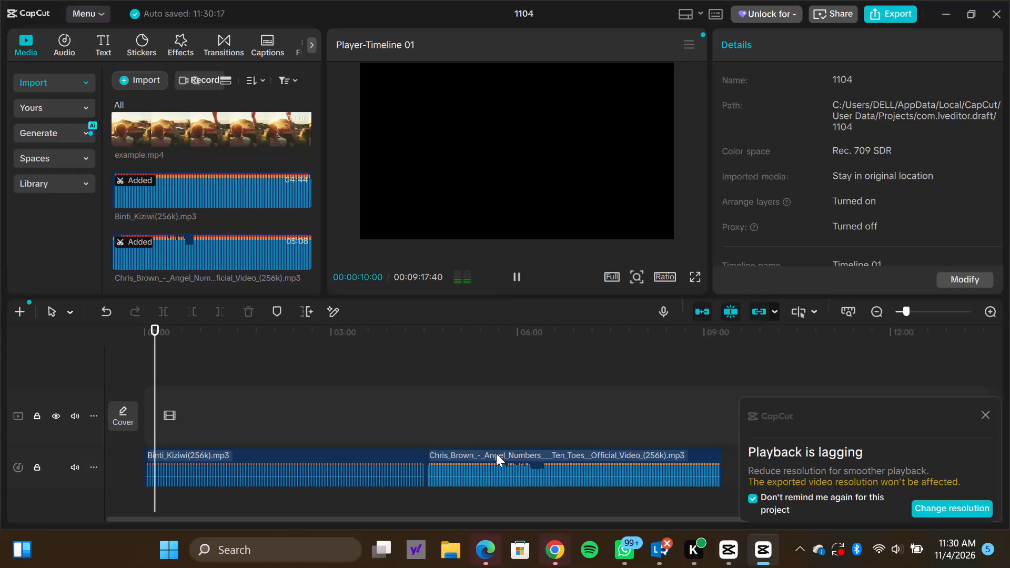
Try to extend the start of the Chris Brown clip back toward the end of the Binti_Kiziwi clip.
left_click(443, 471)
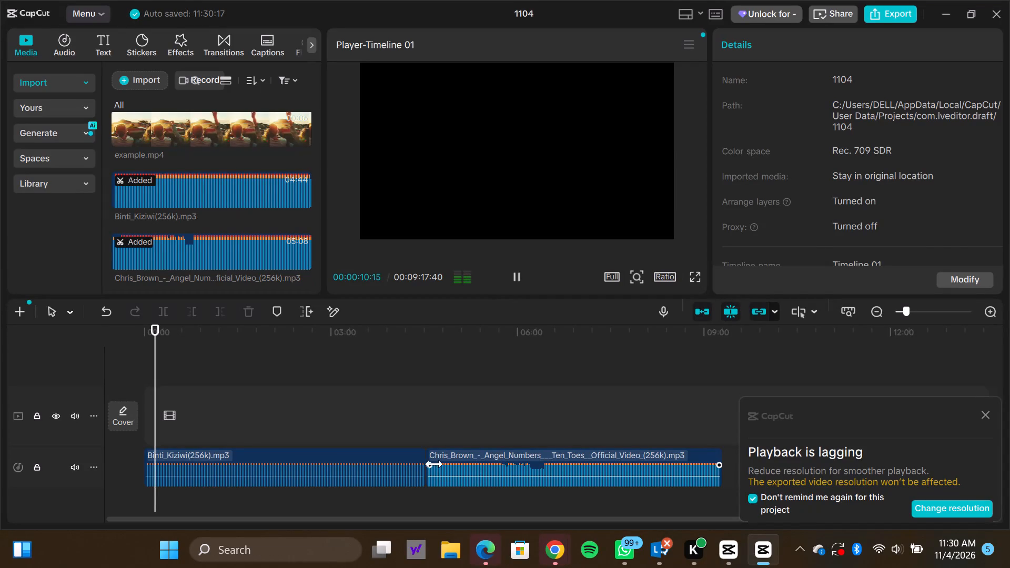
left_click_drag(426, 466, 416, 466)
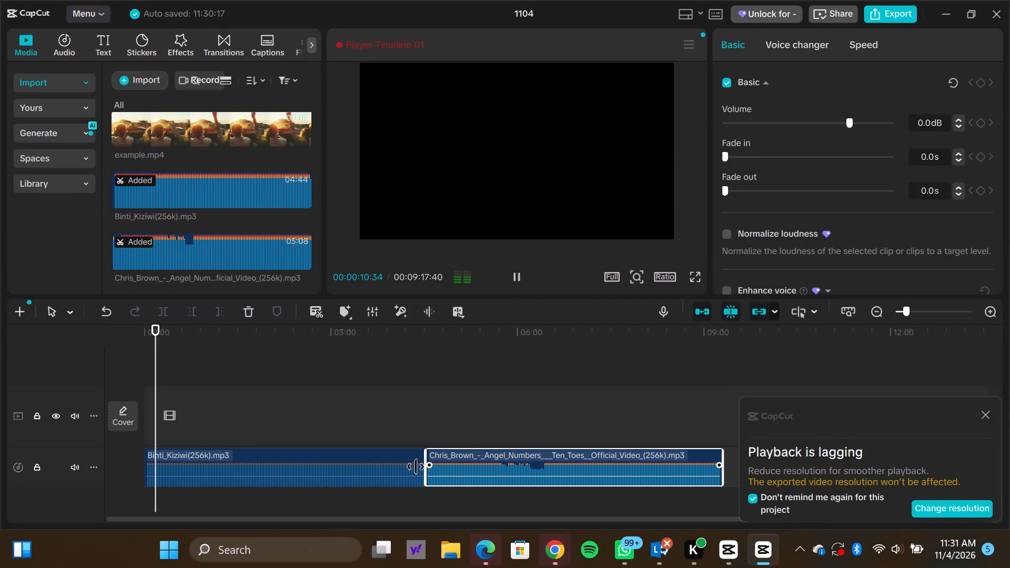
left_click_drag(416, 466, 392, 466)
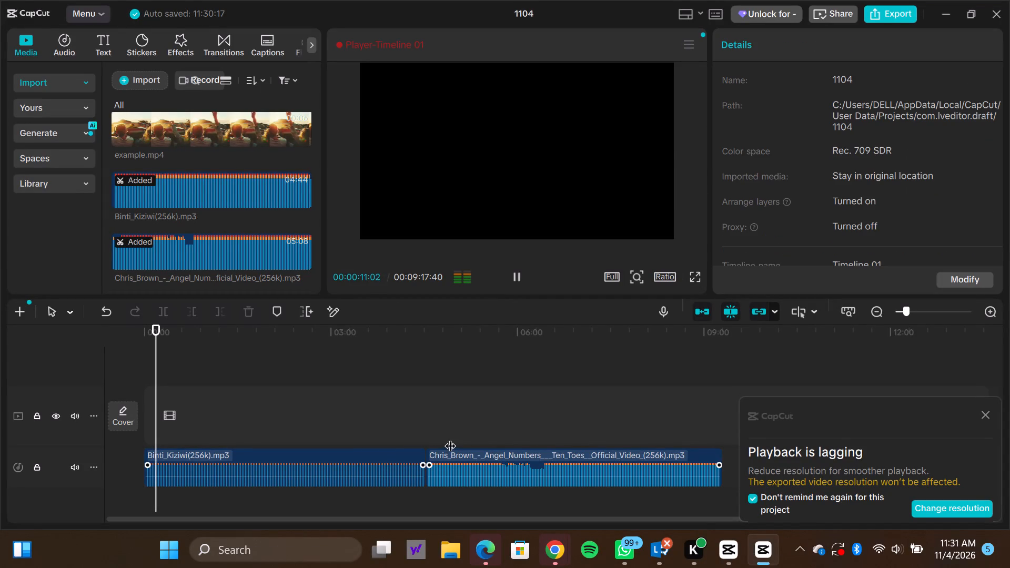
Place the playhead at about 00:04:50, shortly after the start of the Chris Brown clip, and select that clip.
left_click(446, 427)
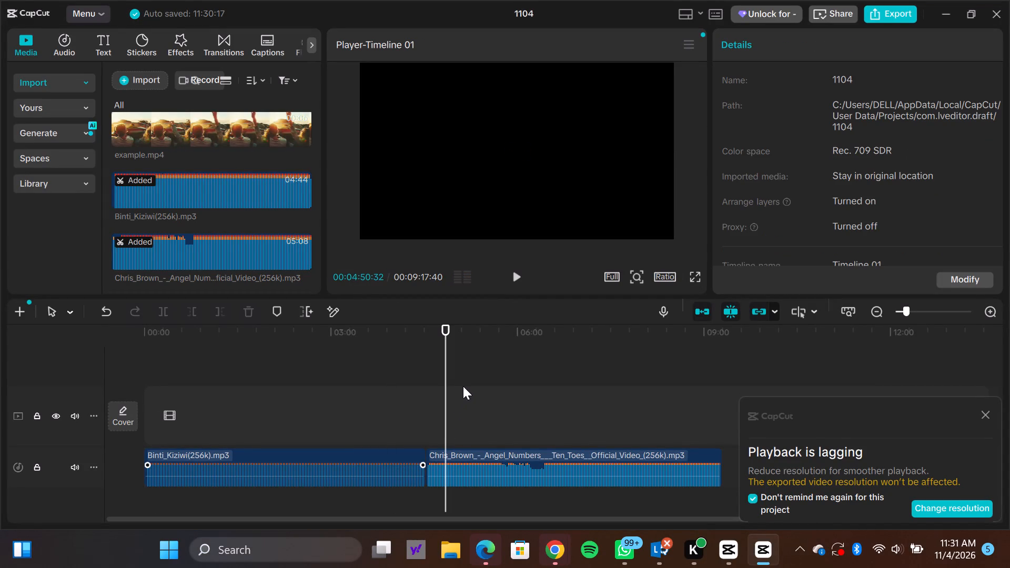
left_click(440, 473)
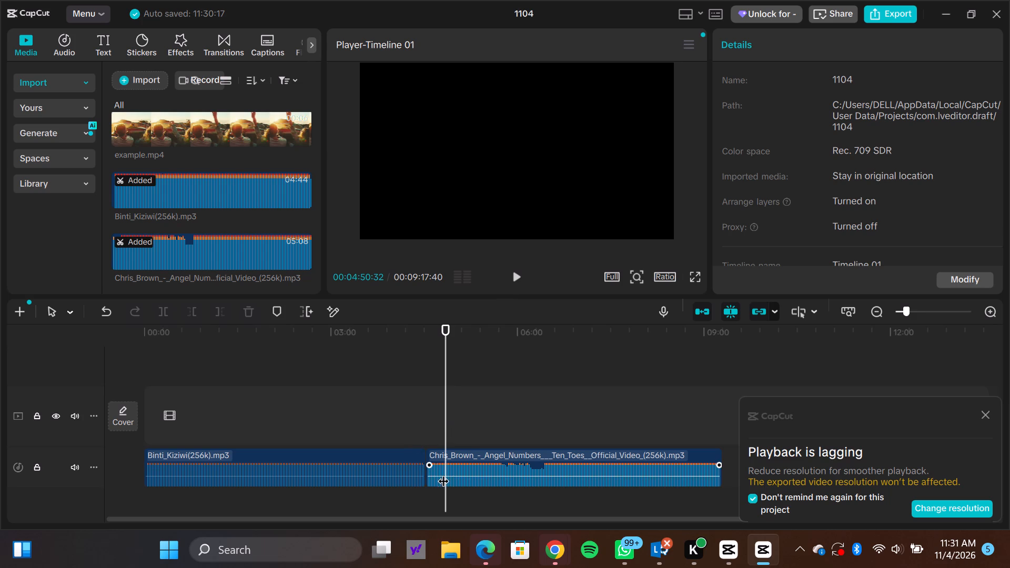
left_click(443, 472)
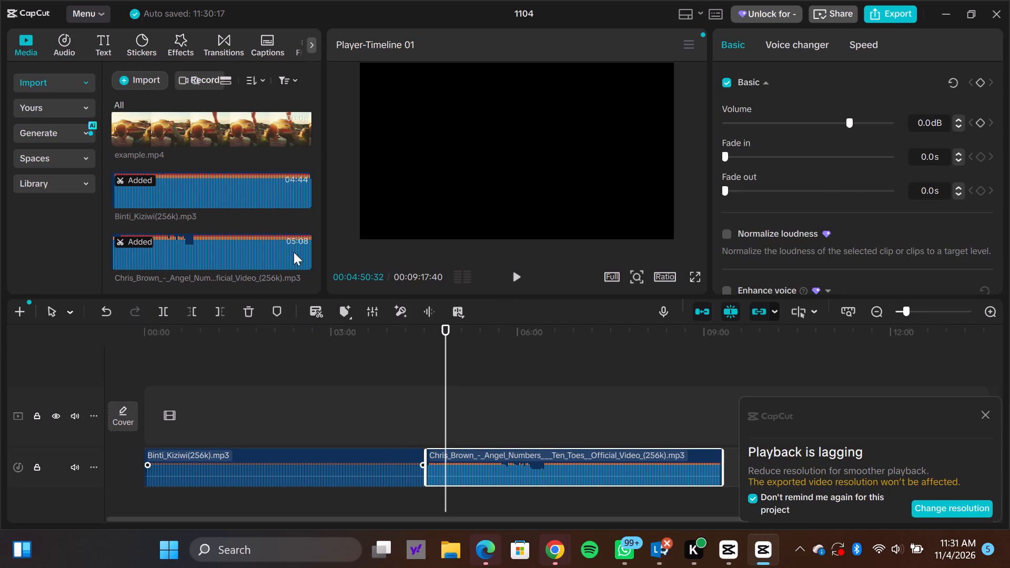
Retrim the Chris Brown song in the project media to start at about 00:30 and end at about 04:14.
left_click(301, 248)
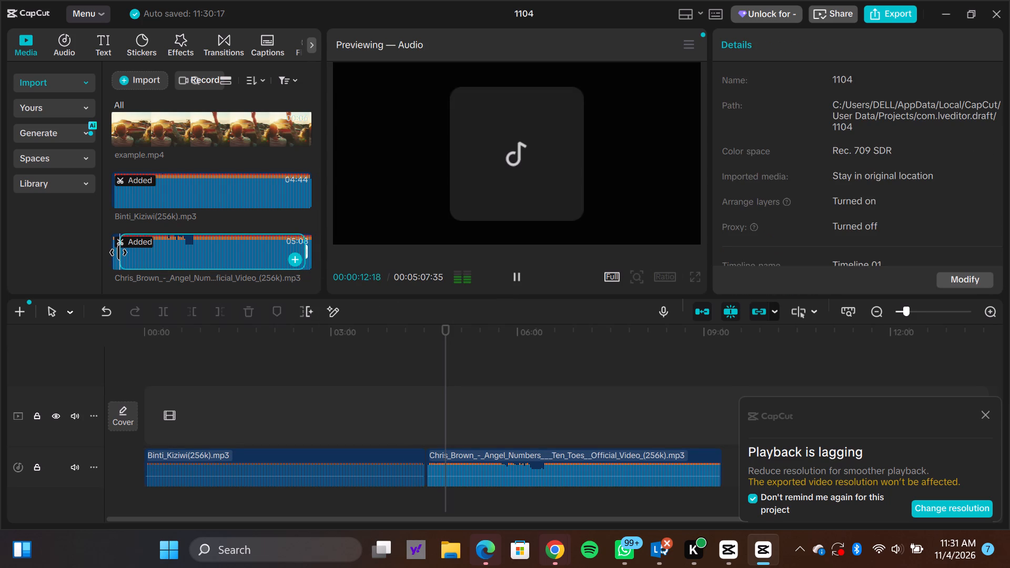
left_click_drag(118, 252, 130, 258)
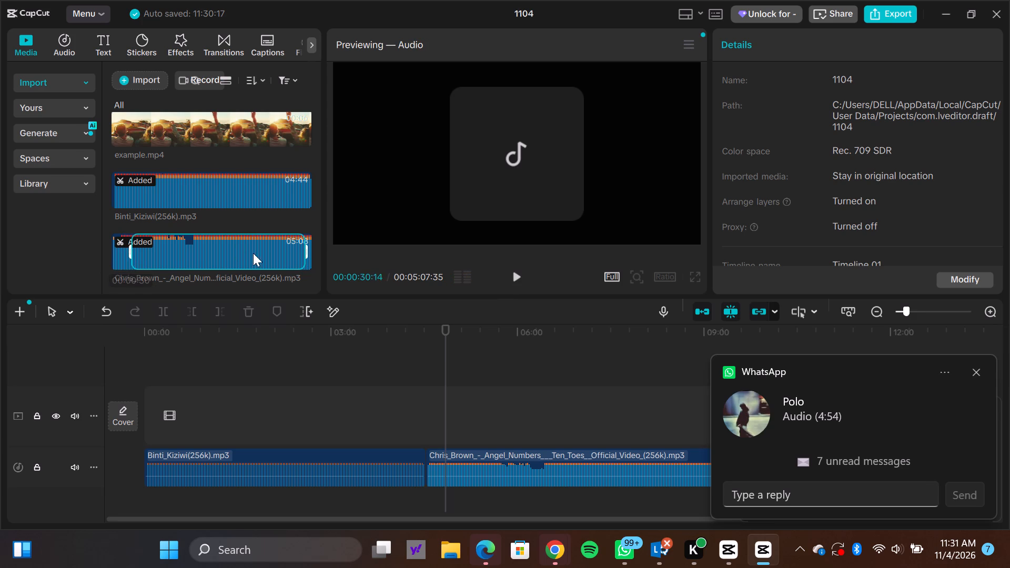
left_click_drag(306, 251, 287, 250)
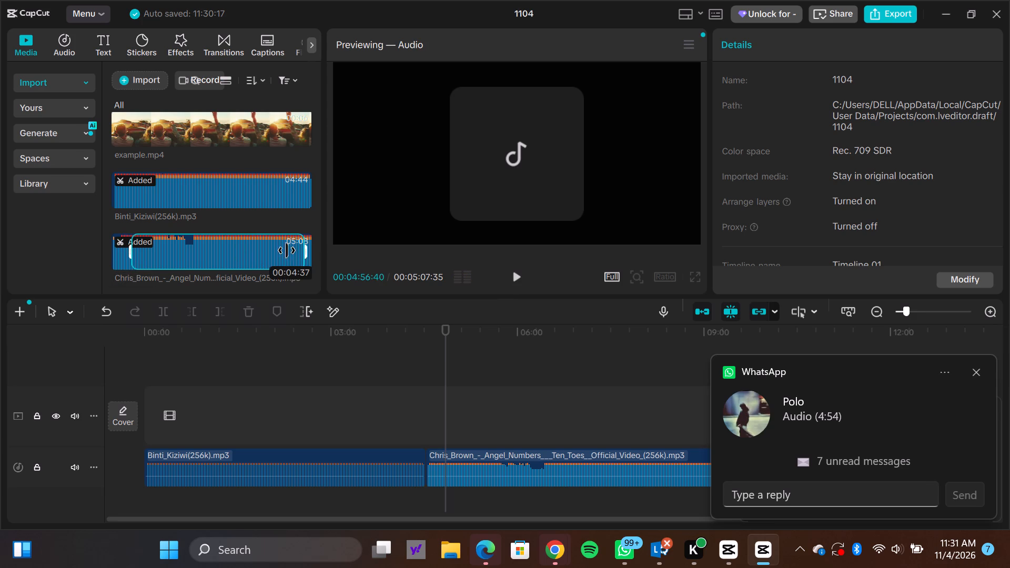
left_click_drag(287, 250, 278, 251)
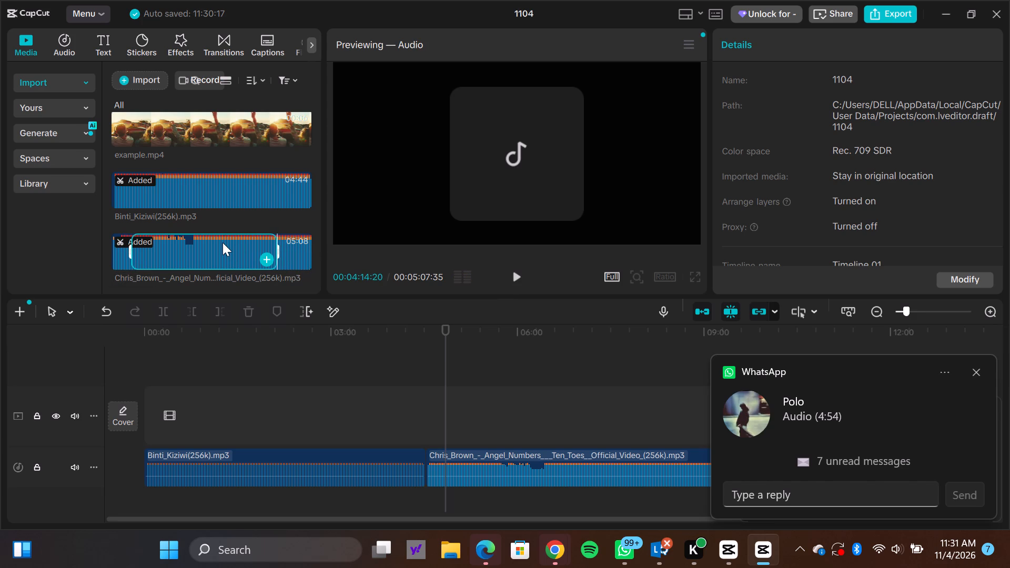
Trim the end of the Binti_Kiziwi song in the project media back to about 03:54.
left_click(307, 190)
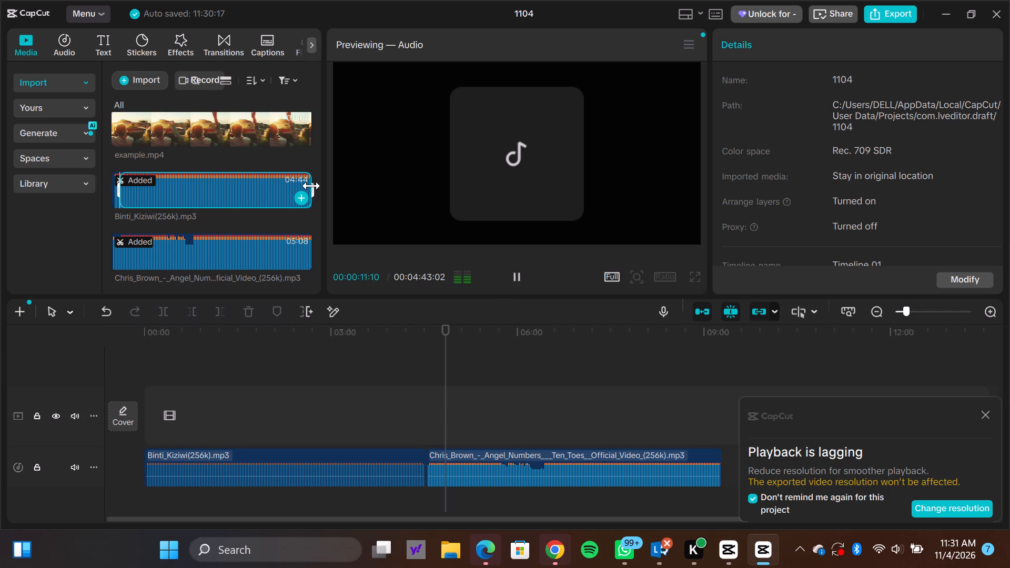
left_click_drag(310, 187, 276, 187)
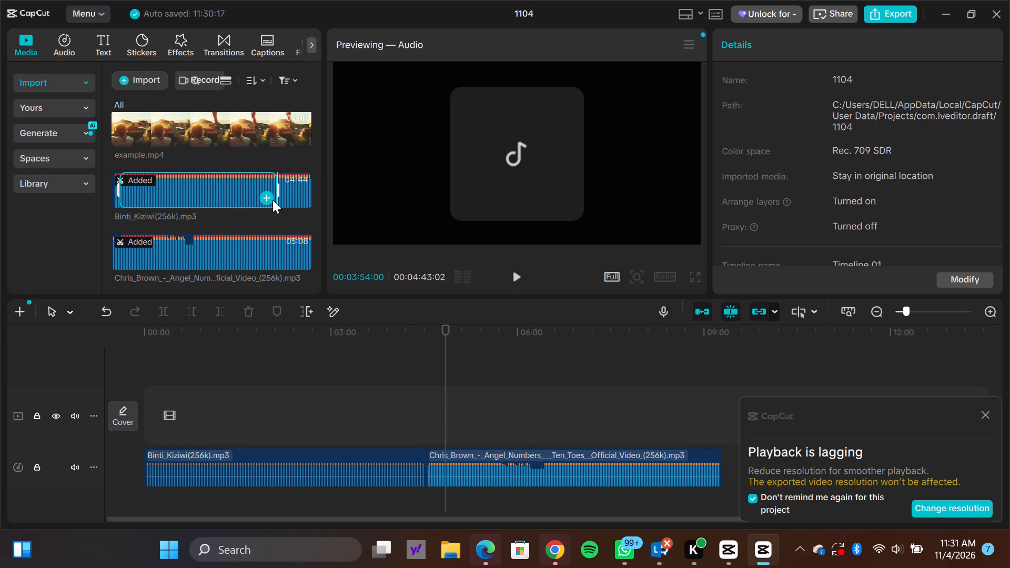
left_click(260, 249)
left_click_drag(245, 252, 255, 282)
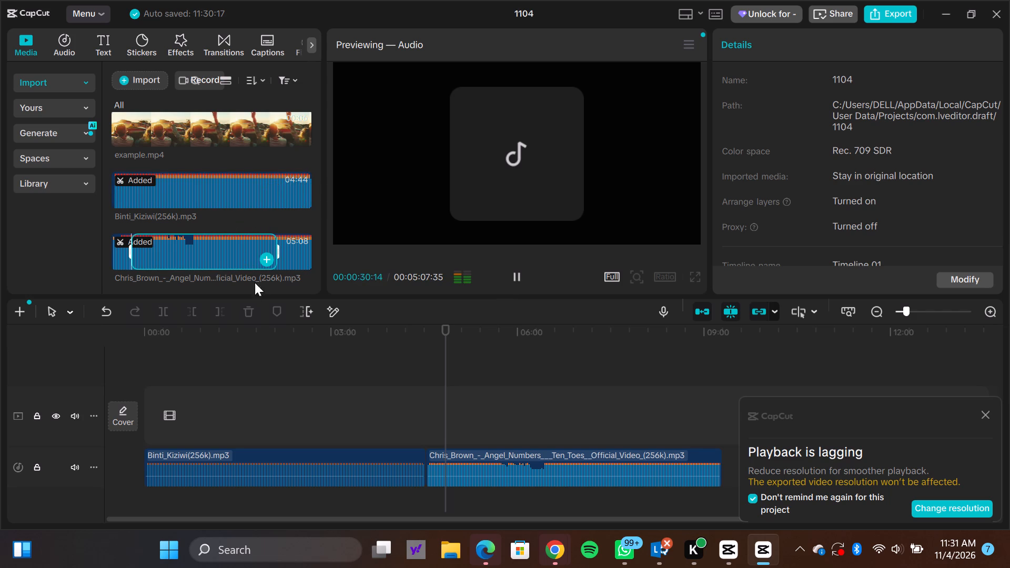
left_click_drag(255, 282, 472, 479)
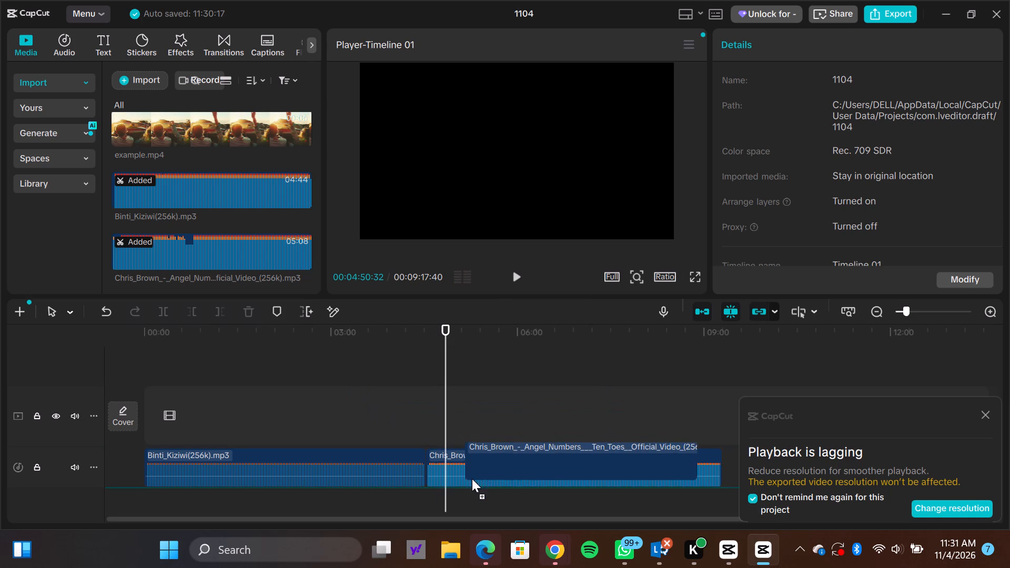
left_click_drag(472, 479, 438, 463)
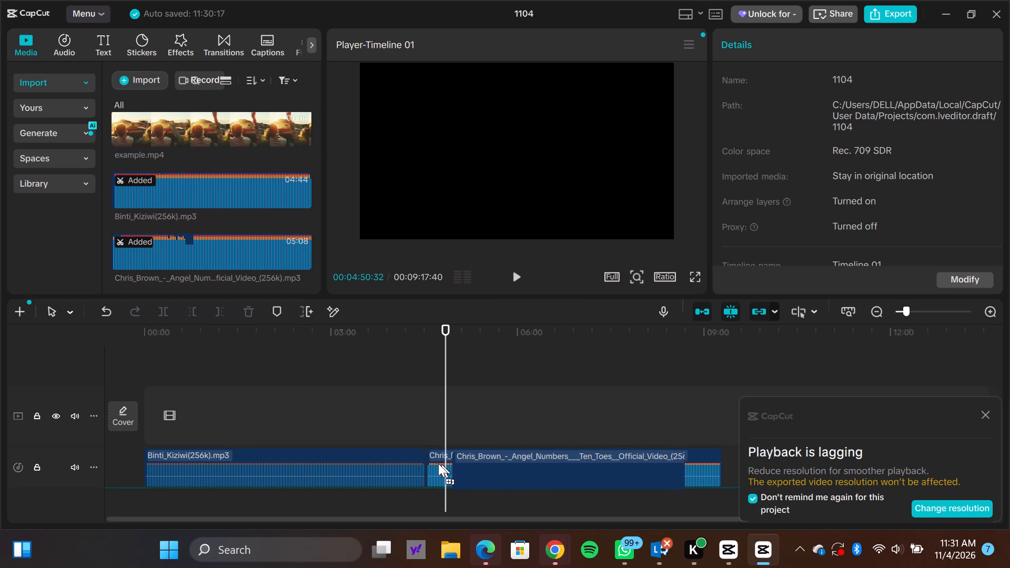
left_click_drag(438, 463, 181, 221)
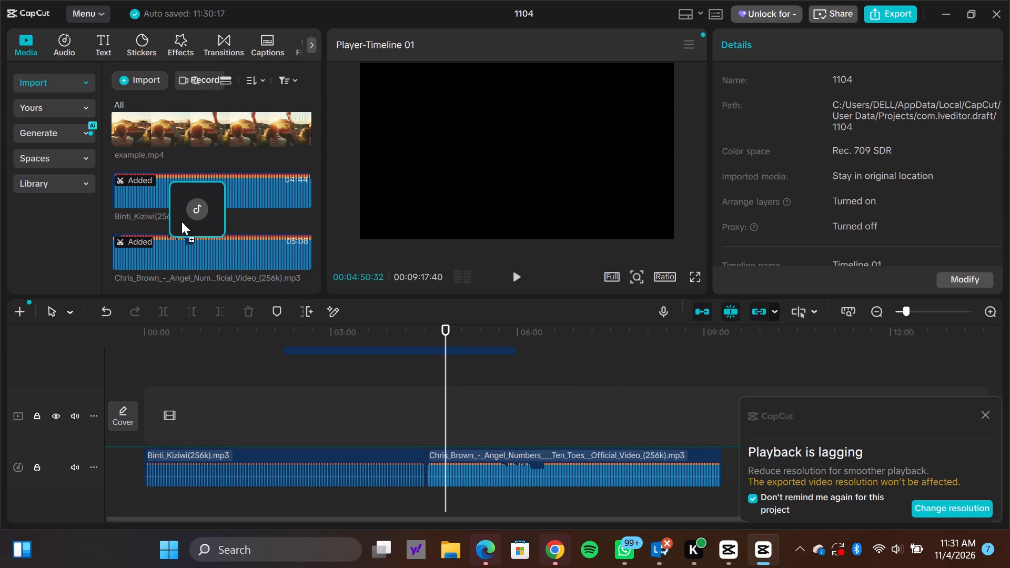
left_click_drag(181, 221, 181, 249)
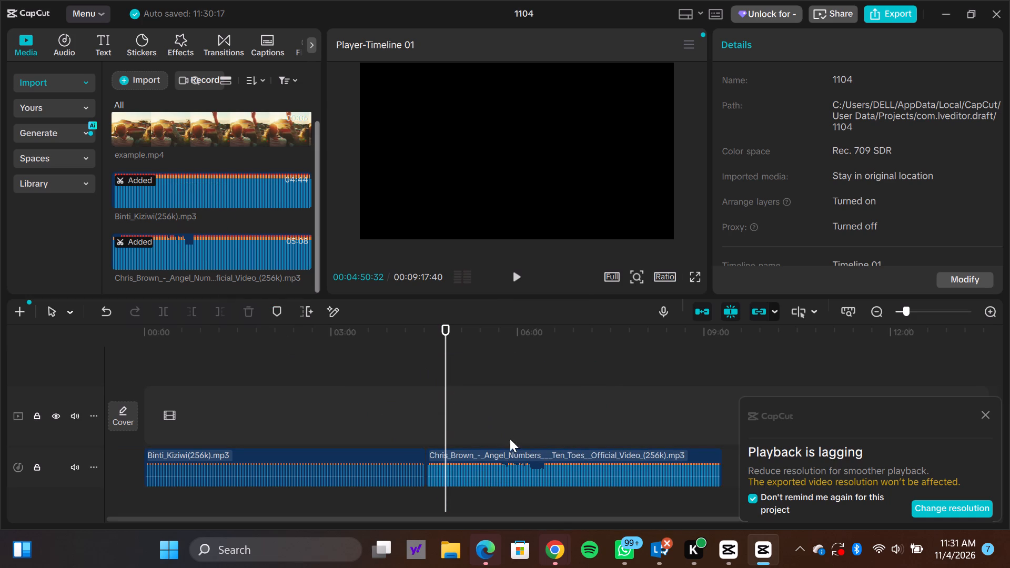
Replace the Chris Brown clip on the timeline with the retrimmed version, placed directly after the Binti_Kiziwi clip.
left_click(509, 459)
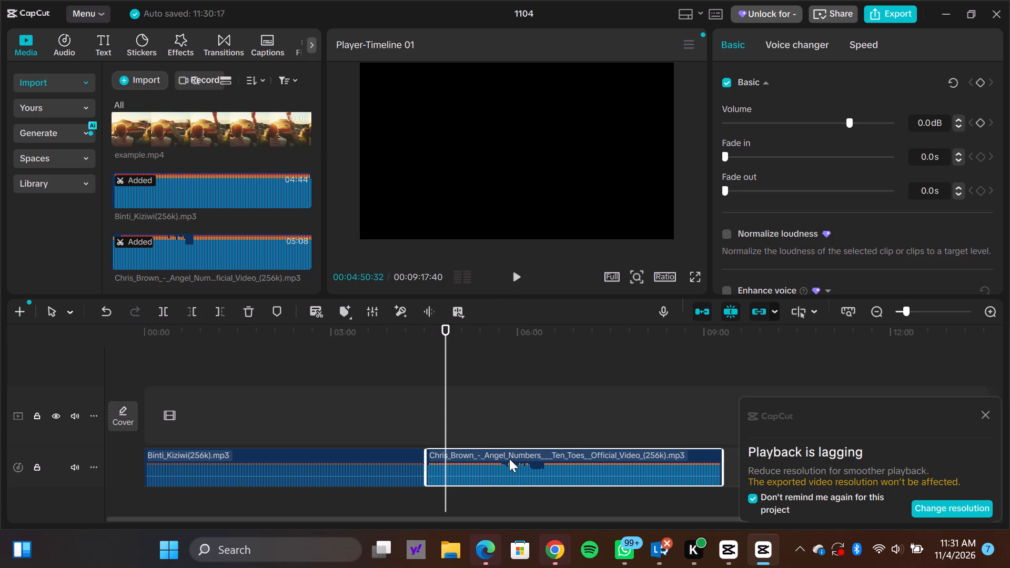
key("BackSpace")
left_click_drag(214, 245, 452, 362)
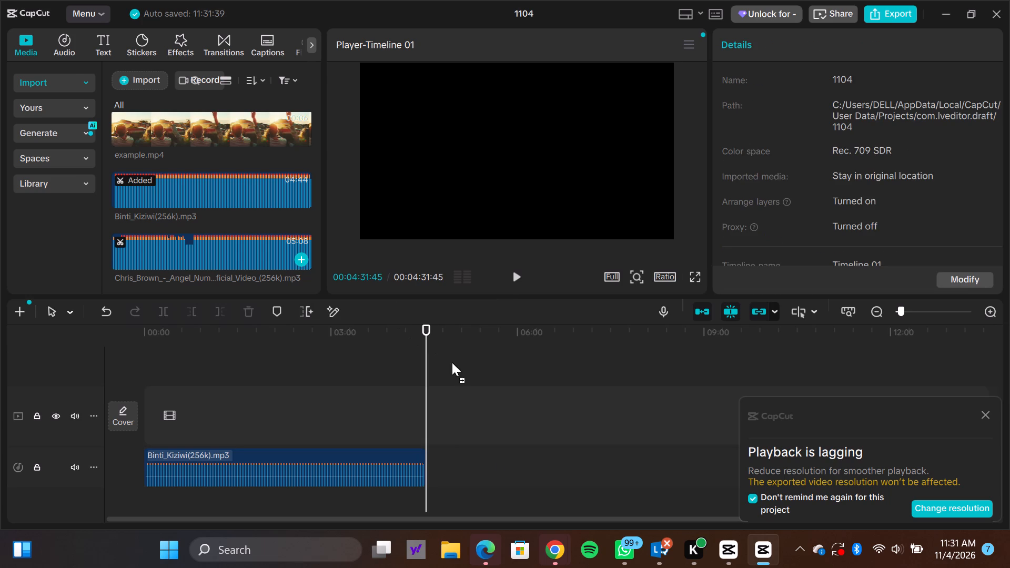
left_click_drag(452, 362, 436, 479)
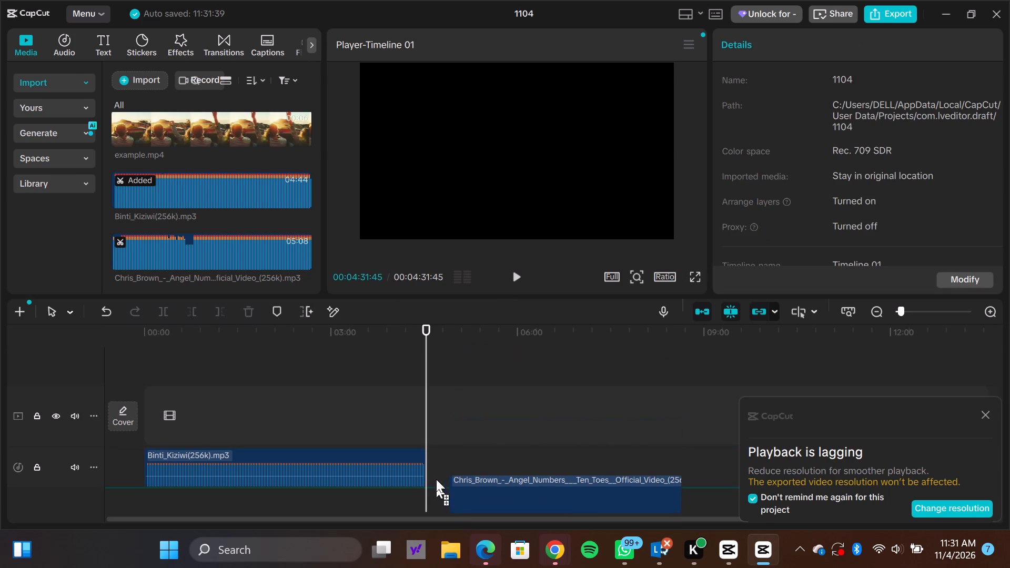
left_click_drag(436, 479, 429, 464)
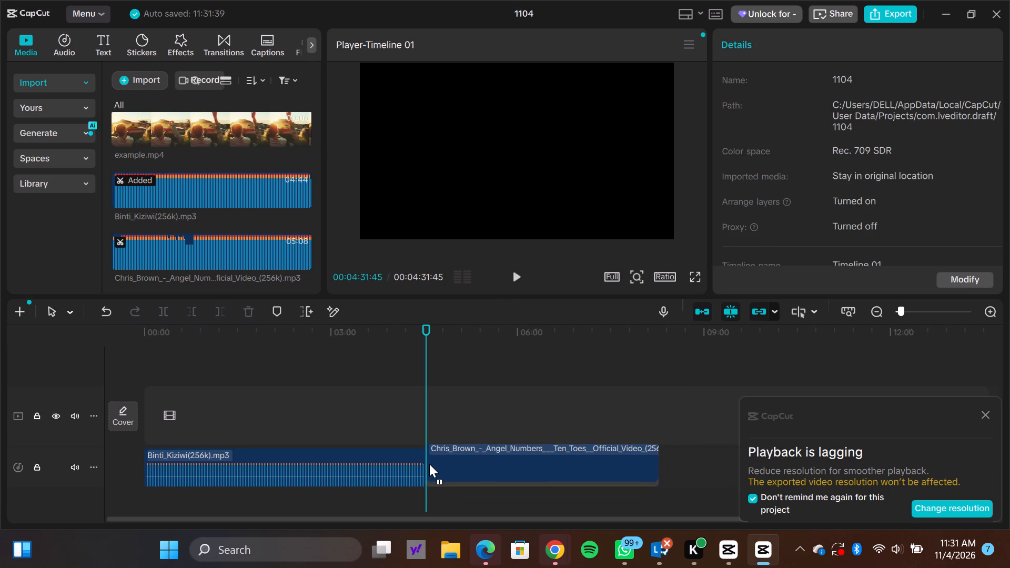
left_click_drag(429, 464, 429, 466)
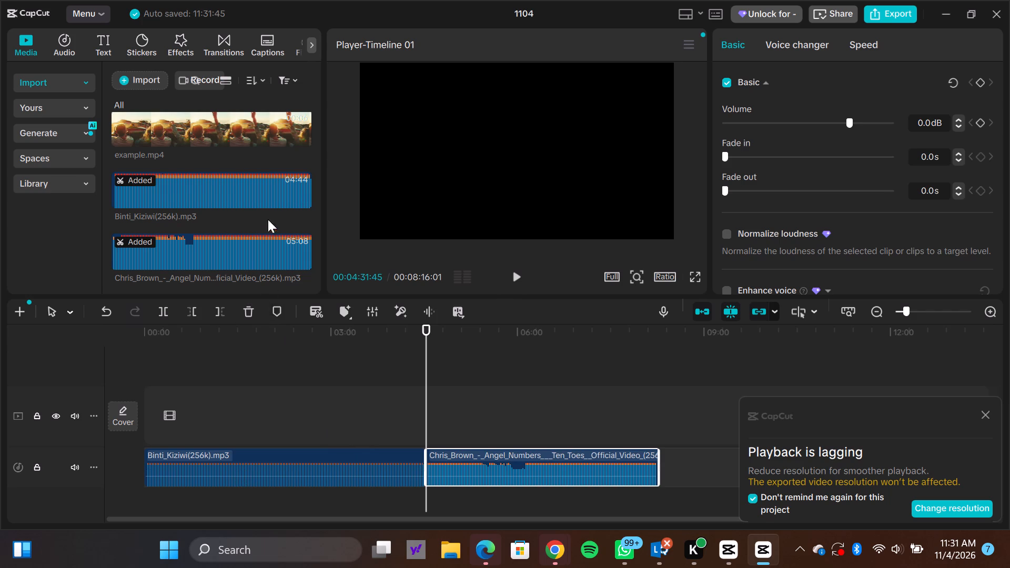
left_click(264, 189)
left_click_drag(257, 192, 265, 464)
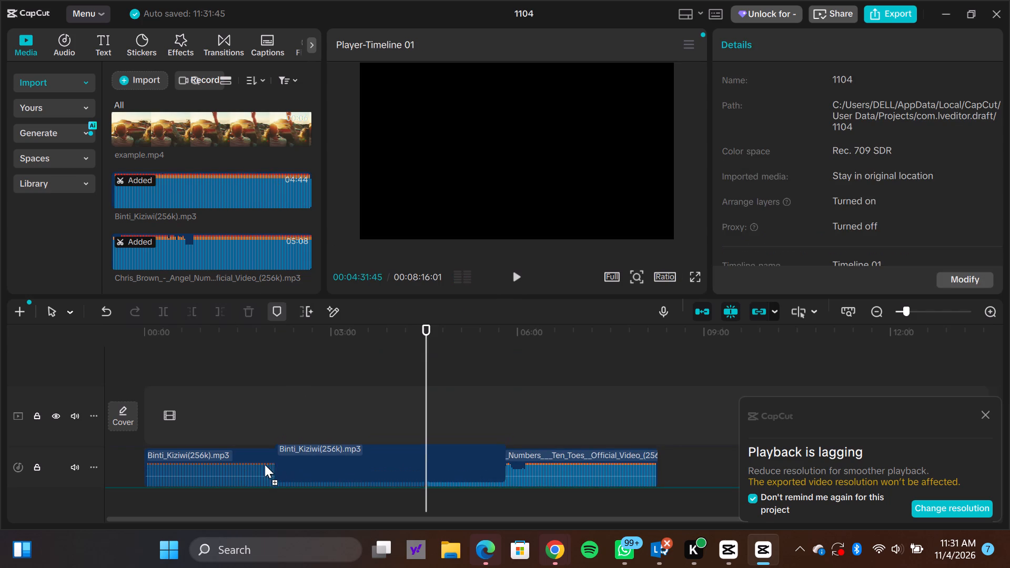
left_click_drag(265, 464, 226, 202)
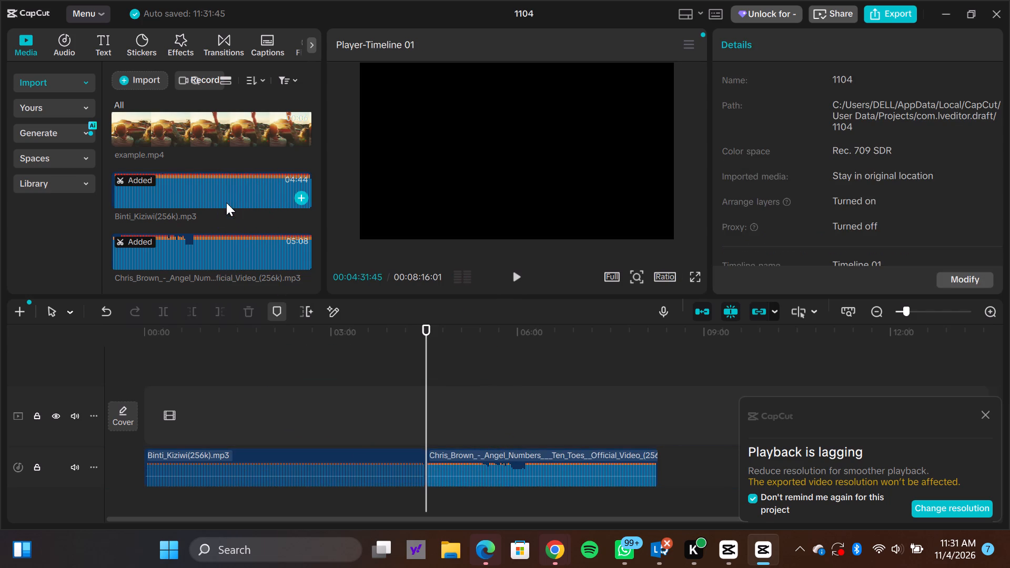
Replace the Binti_Kiziwi clip on the timeline with its retrimmed version, placed ahead of the Chris Brown clip and starting about 38 seconds in.
left_click(265, 468)
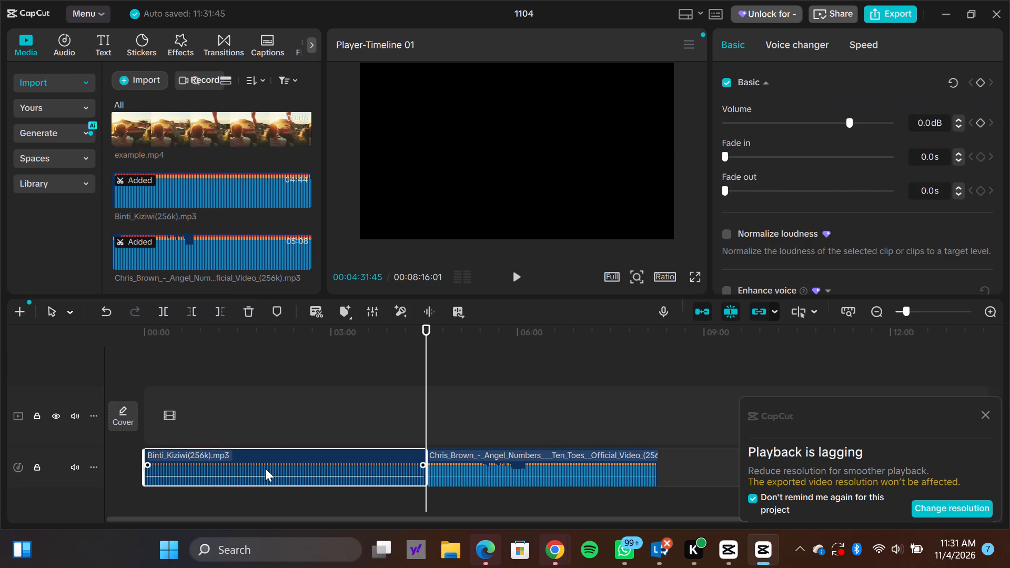
key("BackSpace")
left_click_drag(216, 195, 224, 467)
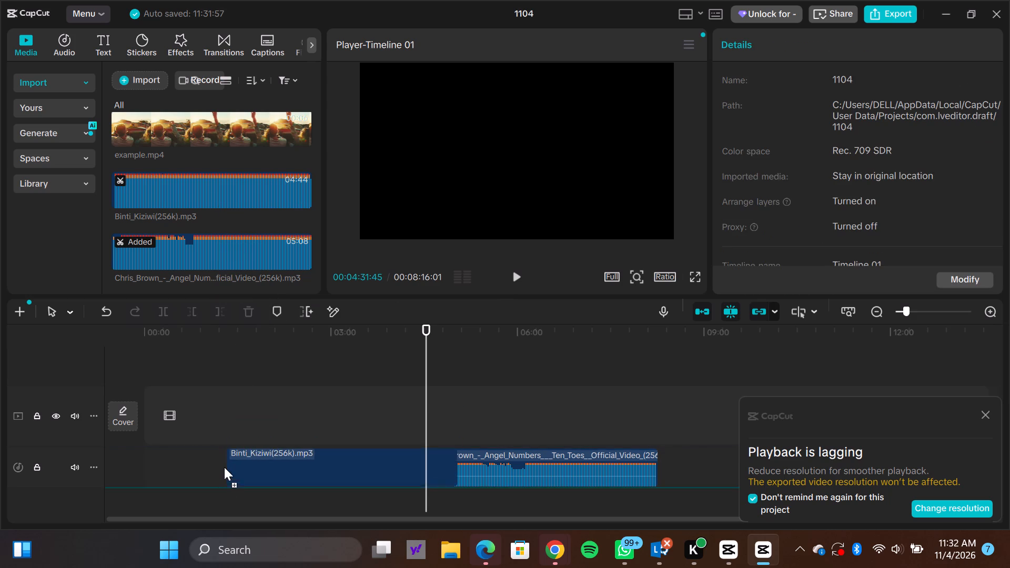
left_click_drag(224, 467, 170, 461)
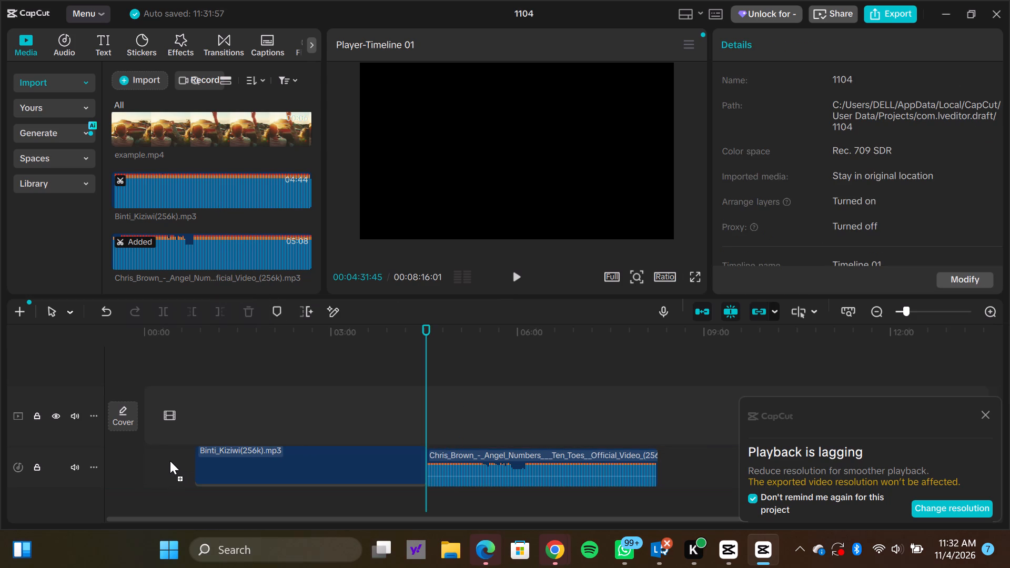
left_click_drag(170, 461, 168, 461)
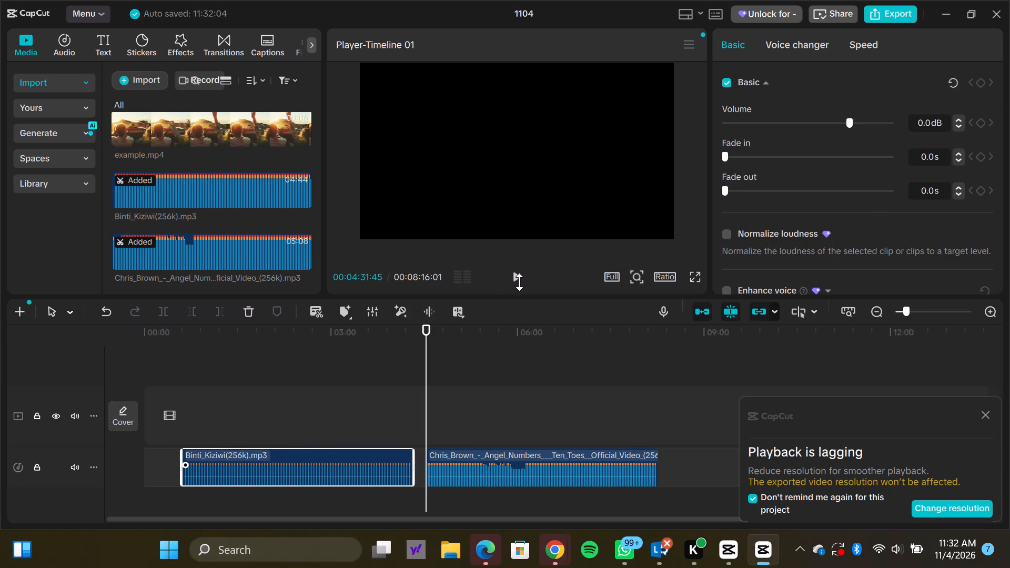
Move the Chris Brown clip onto a second audio track beneath the Binti_Kiziwi clip, starting about 55 seconds in so the songs overlap.
left_click_drag(467, 461, 462, 465)
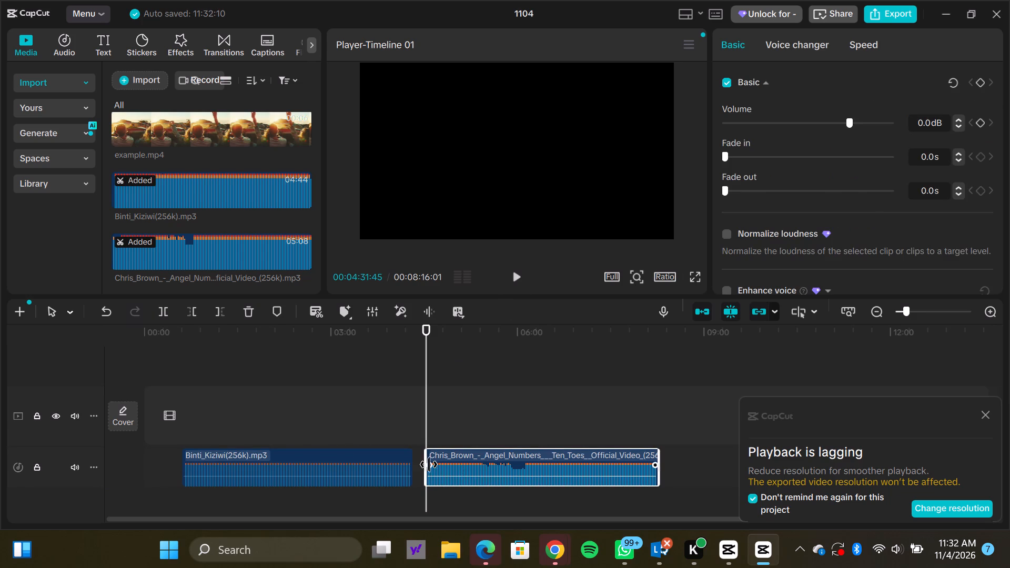
left_click_drag(427, 464, 377, 475)
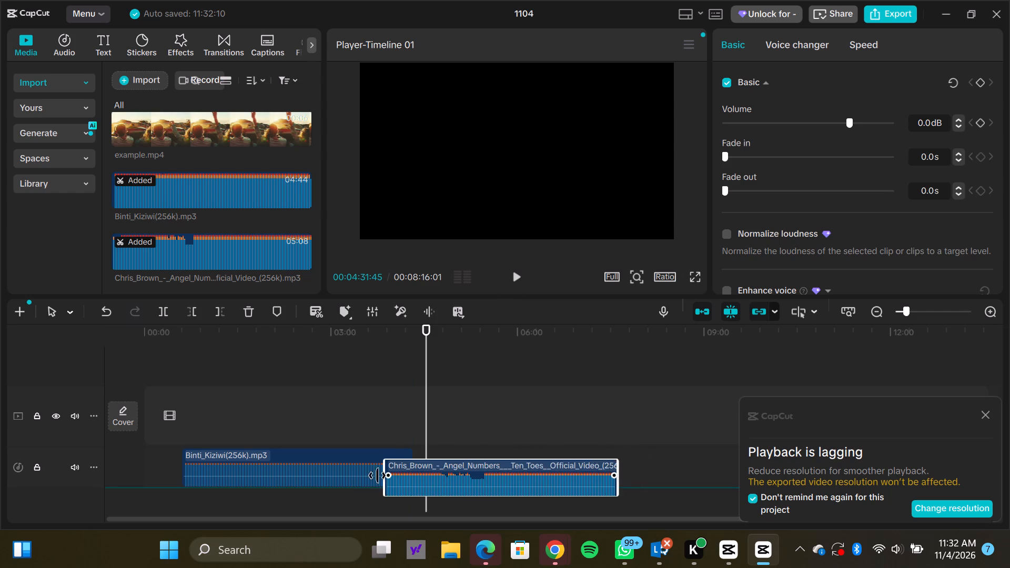
left_click_drag(377, 475, 337, 461)
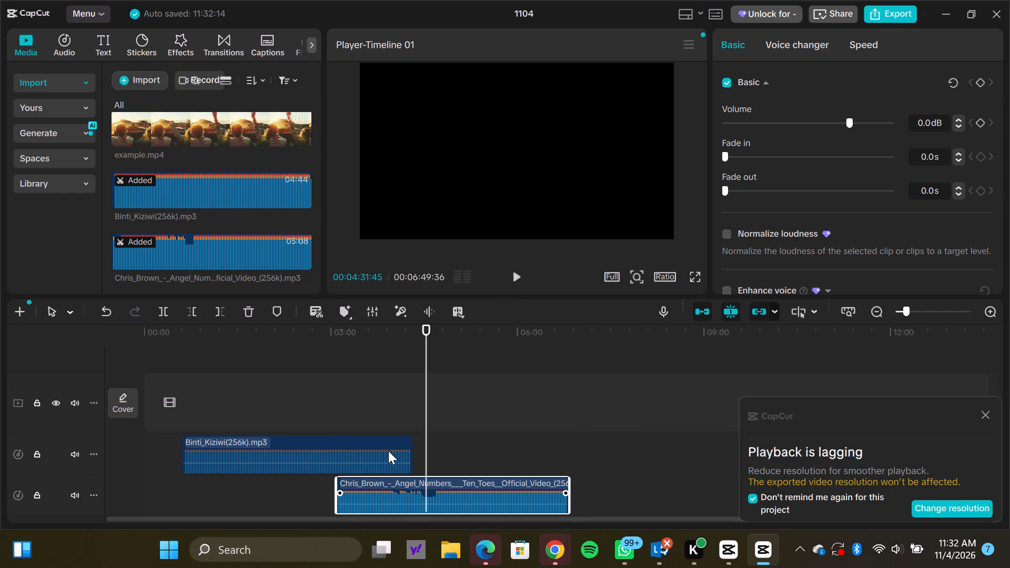
left_click_drag(352, 498, 294, 493)
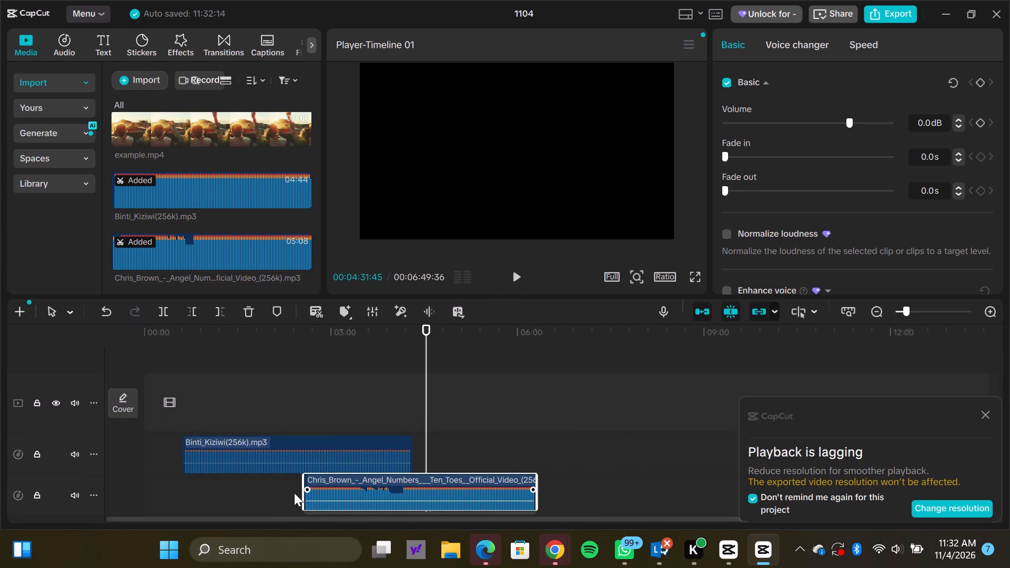
left_click_drag(294, 493, 217, 488)
Play the timeline to listen to the overlapping Binti_Kiziwi and Chris Brown clips.
left_click(517, 274)
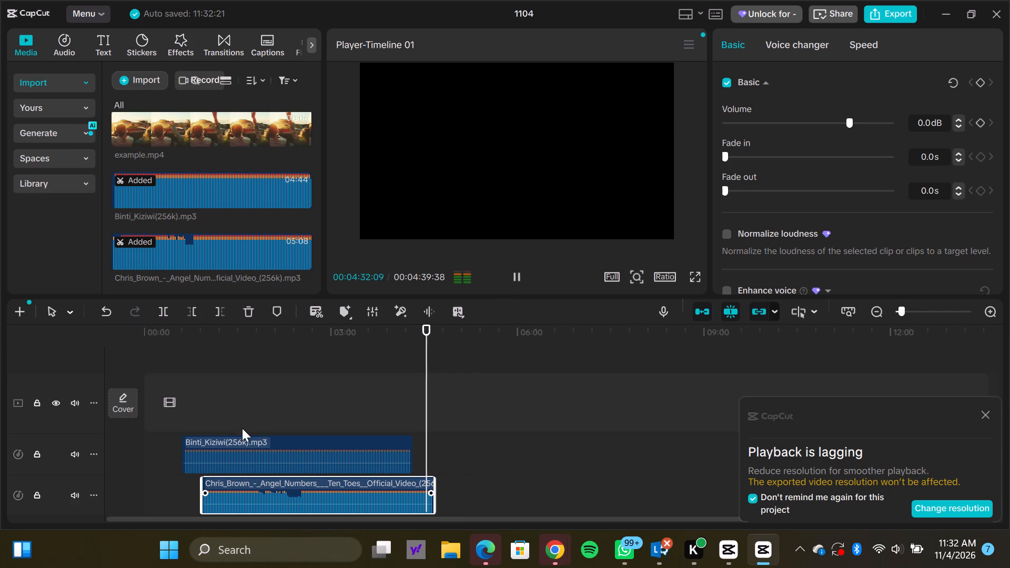
left_click(220, 446)
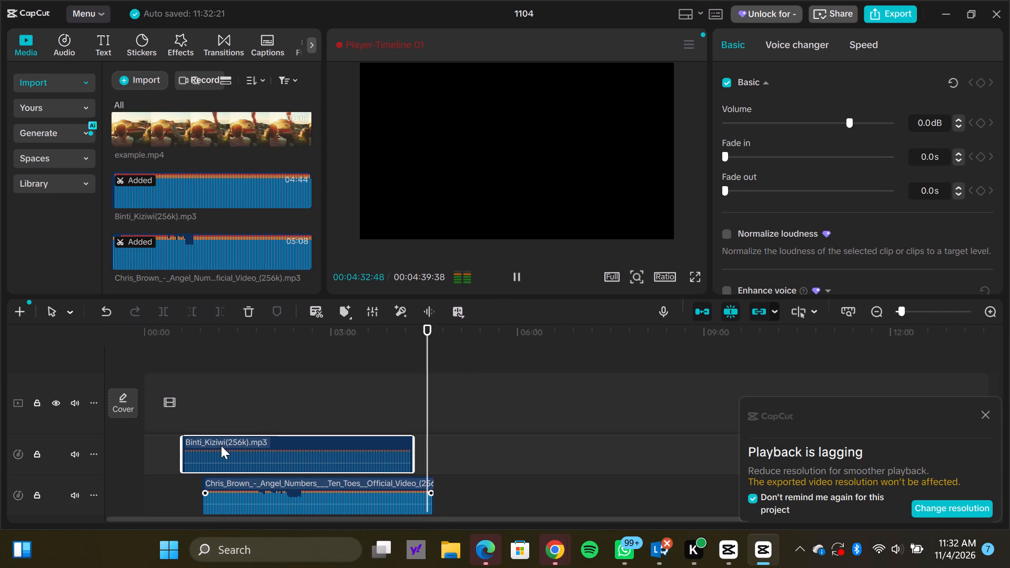
left_click(518, 275)
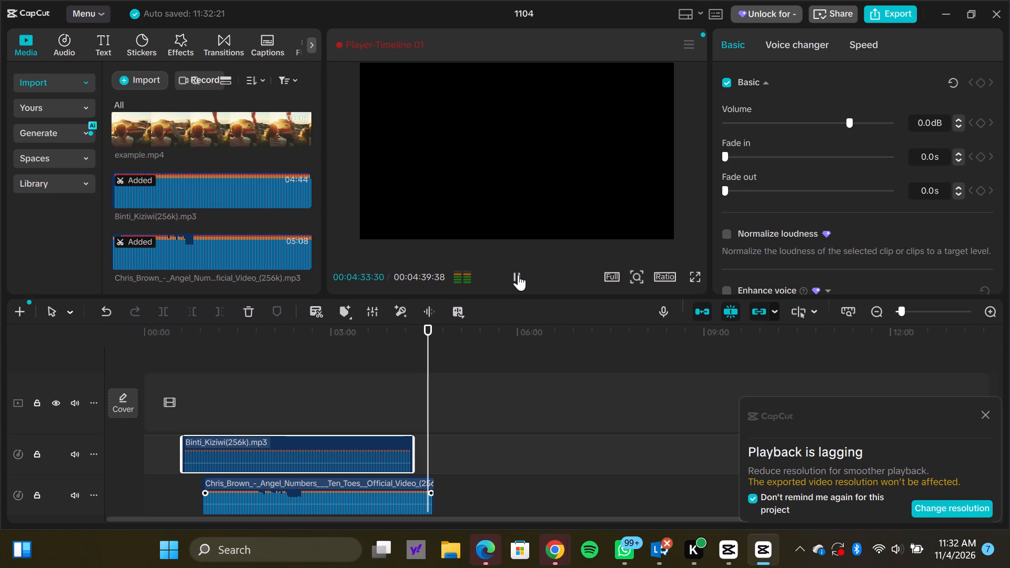
left_click(518, 275)
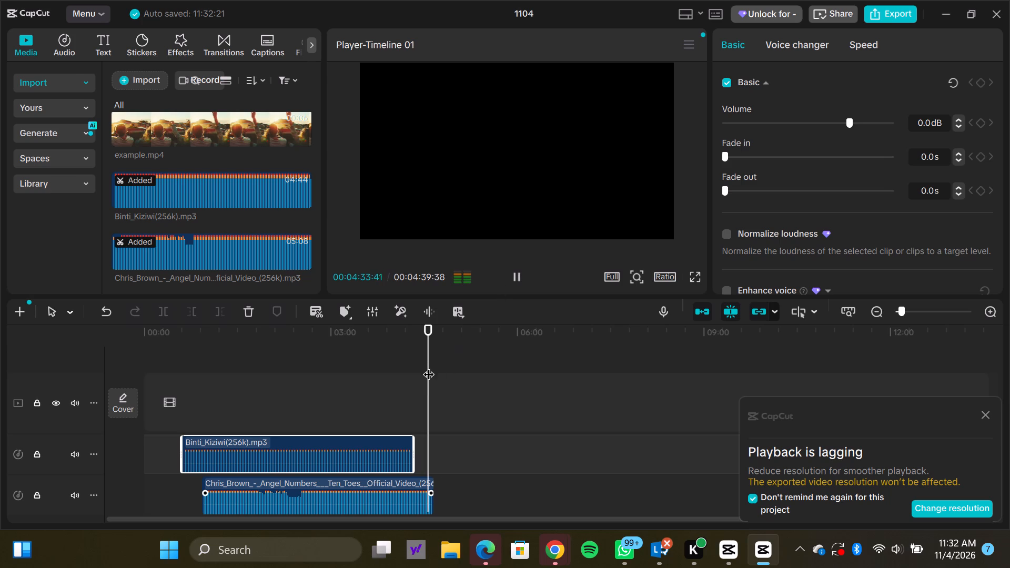
Set the playhead about 10 seconds in and move the Binti_Kiziwi clip earlier so it starts there.
left_click_drag(428, 358, 138, 421)
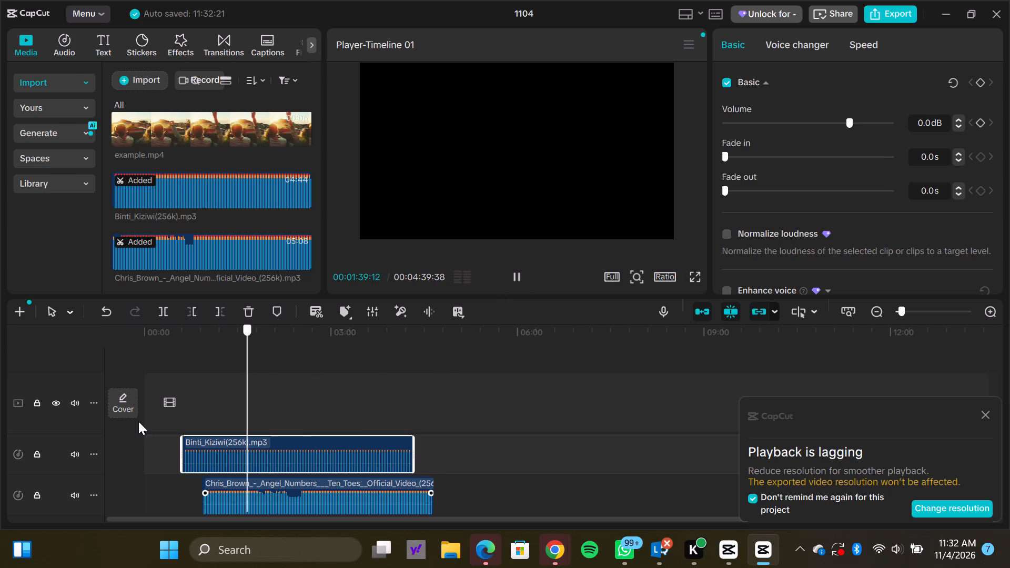
left_click_drag(138, 421, 152, 432)
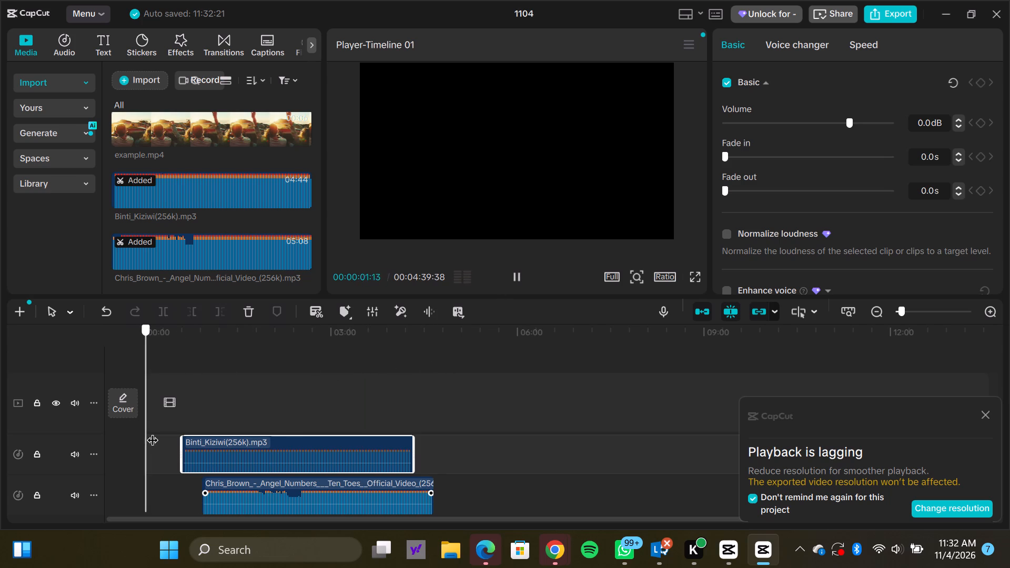
left_click_drag(152, 432, 155, 432)
left_click_drag(194, 451, 185, 451)
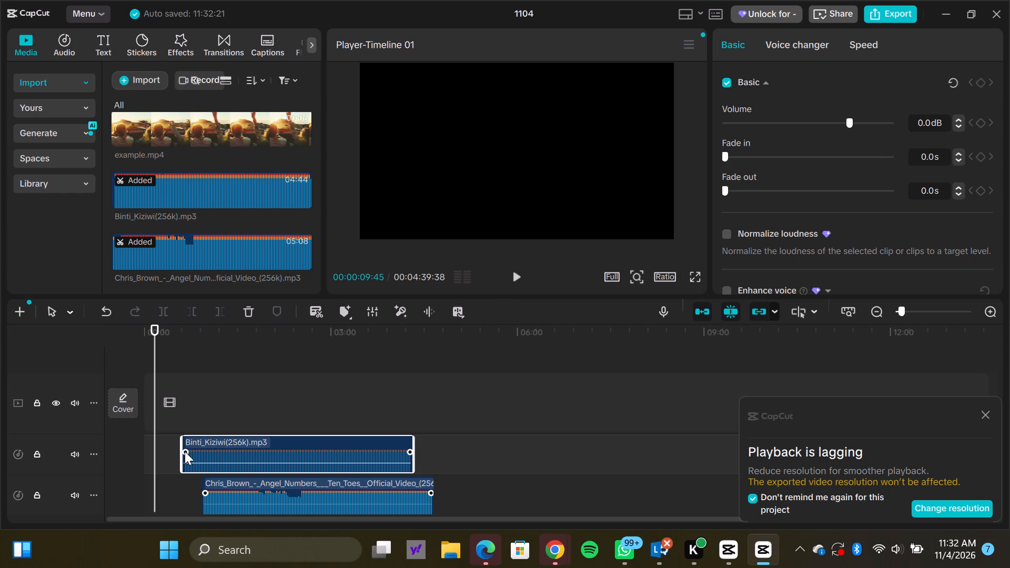
left_click_drag(185, 451, 179, 451)
left_click_drag(179, 452, 163, 452)
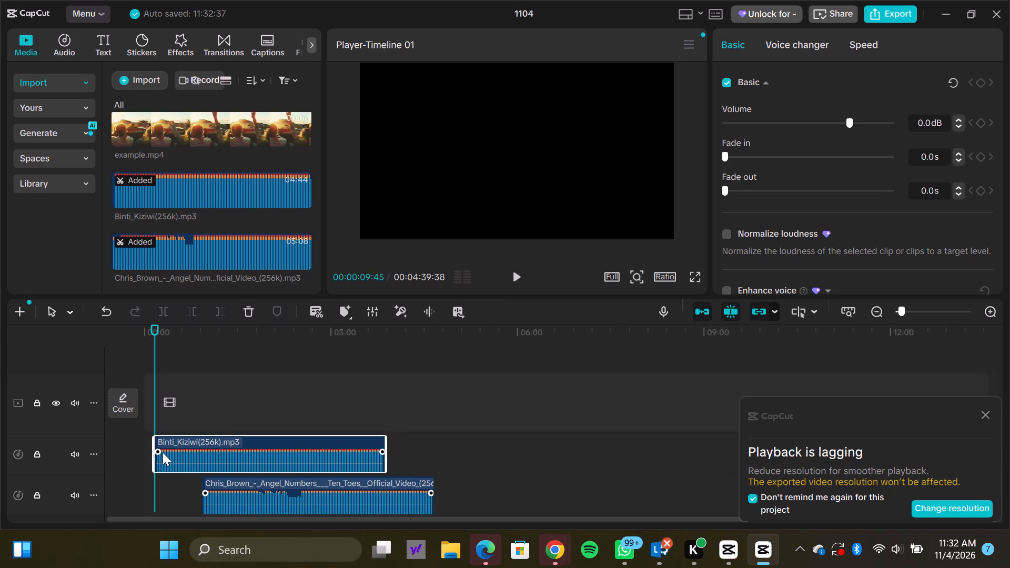
left_click_drag(163, 452, 162, 452)
Move the Chris Brown clip earlier on its own audio track, starting about 42 seconds in and still overlapping Binti_Kiziwi.
left_click_drag(214, 497, 200, 498)
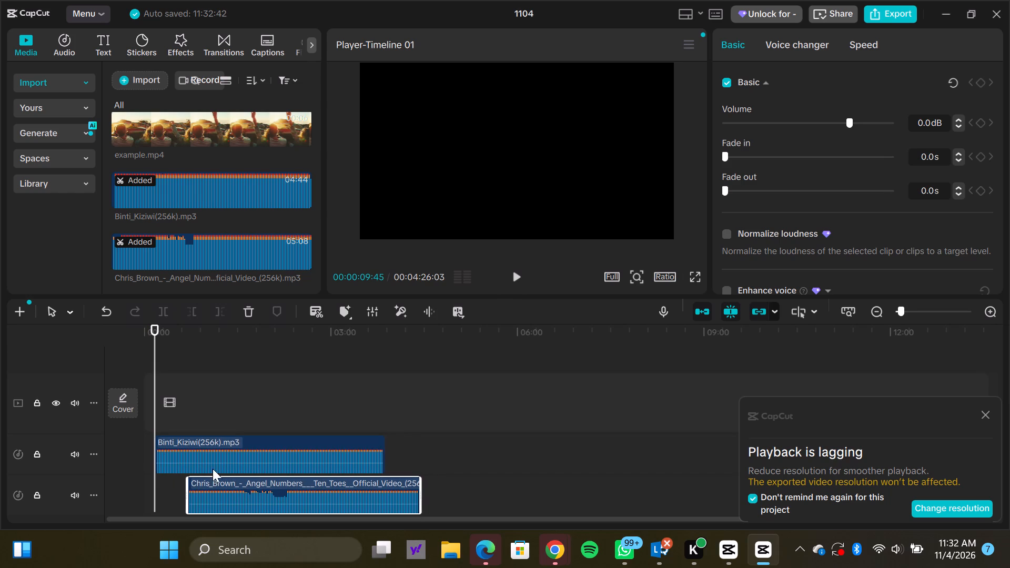
Play the timeline from about 10 seconds in to listen to the repositioned songs.
left_click(518, 274)
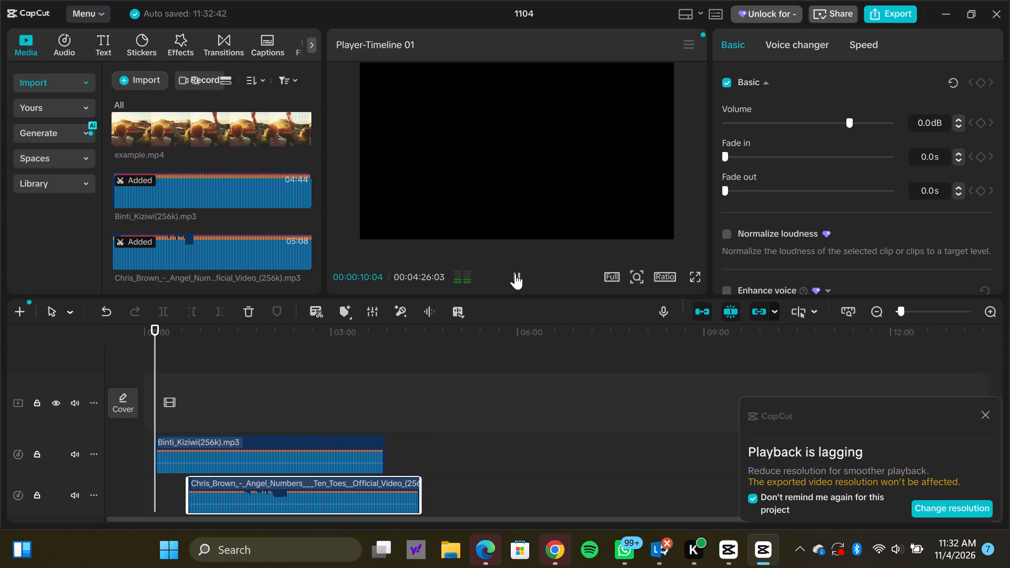
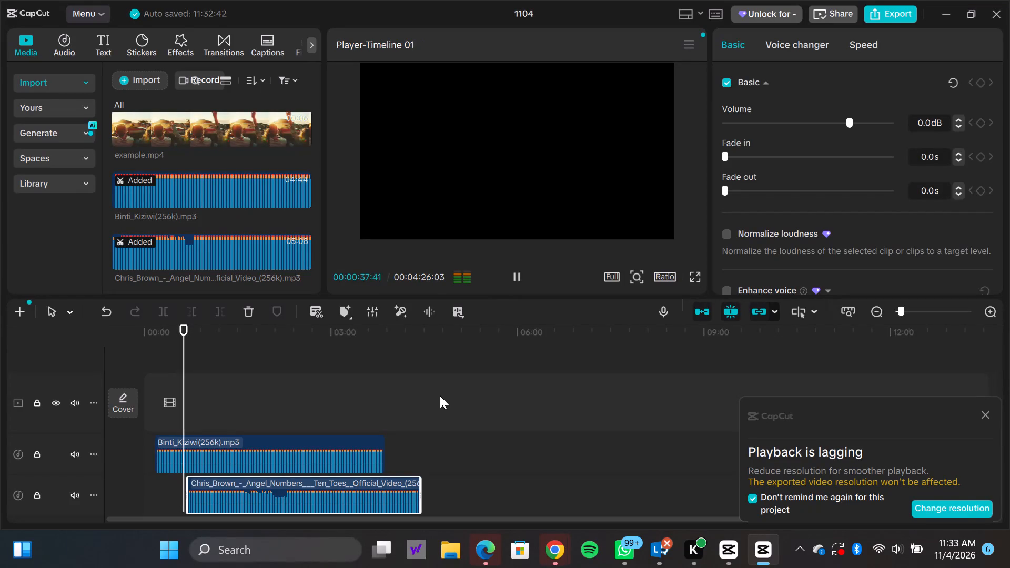
Apply a 10.0-second fade-out to the end of the Binti_Kiziwi clip on the first audio track.
left_click(357, 445)
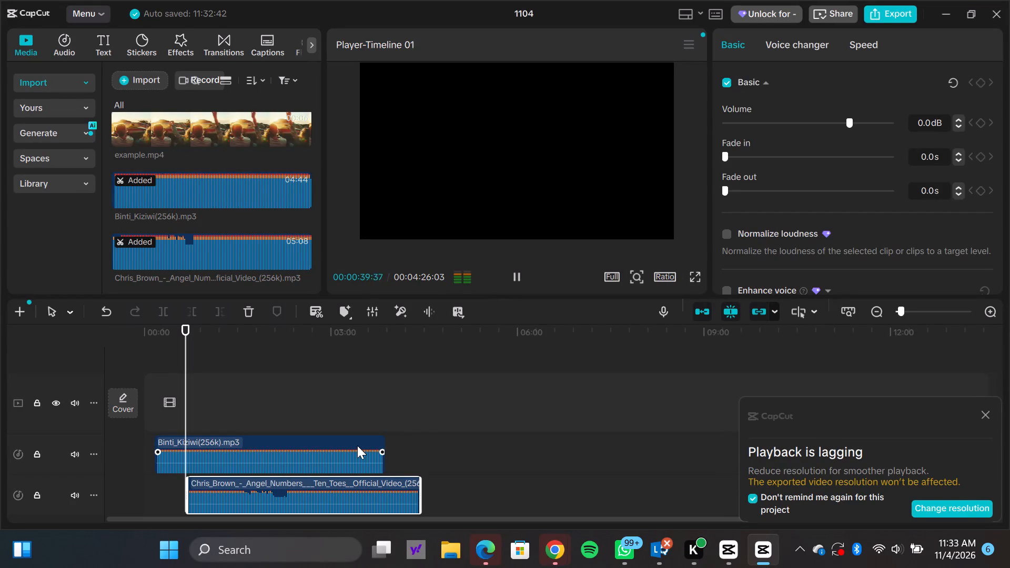
left_click_drag(382, 456, 308, 462)
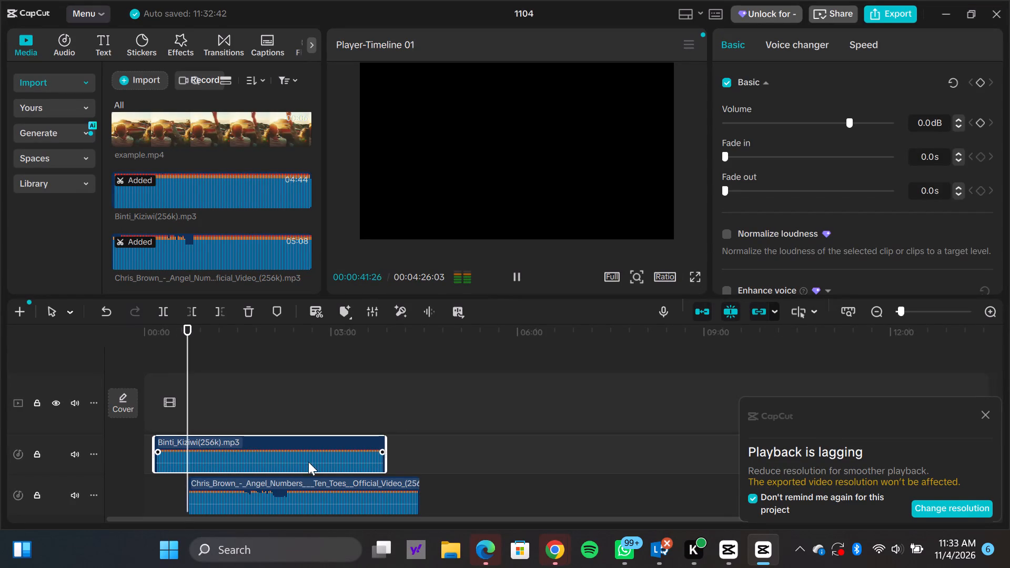
left_click_drag(308, 462, 175, 461)
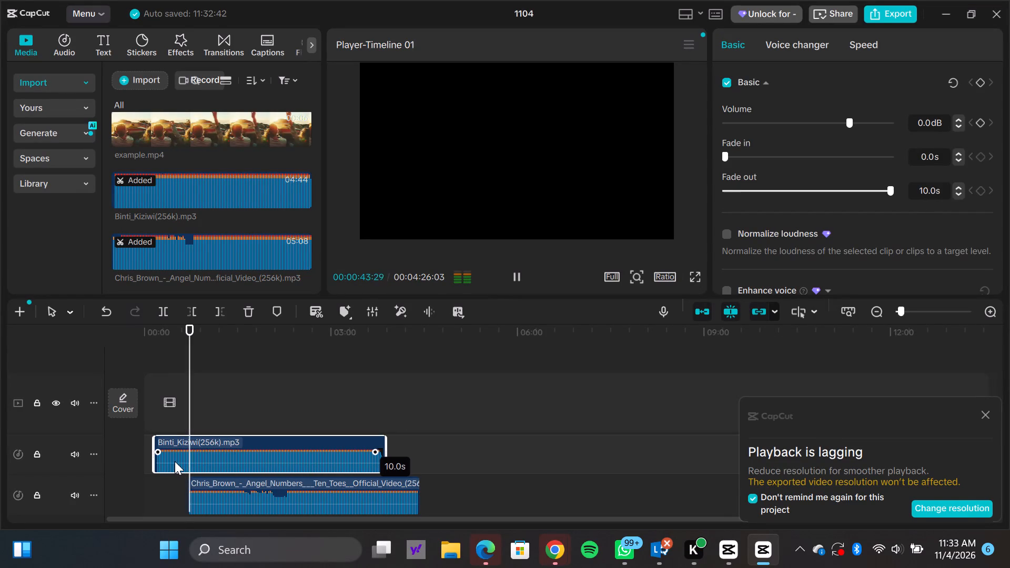
left_click_drag(175, 461, 178, 459)
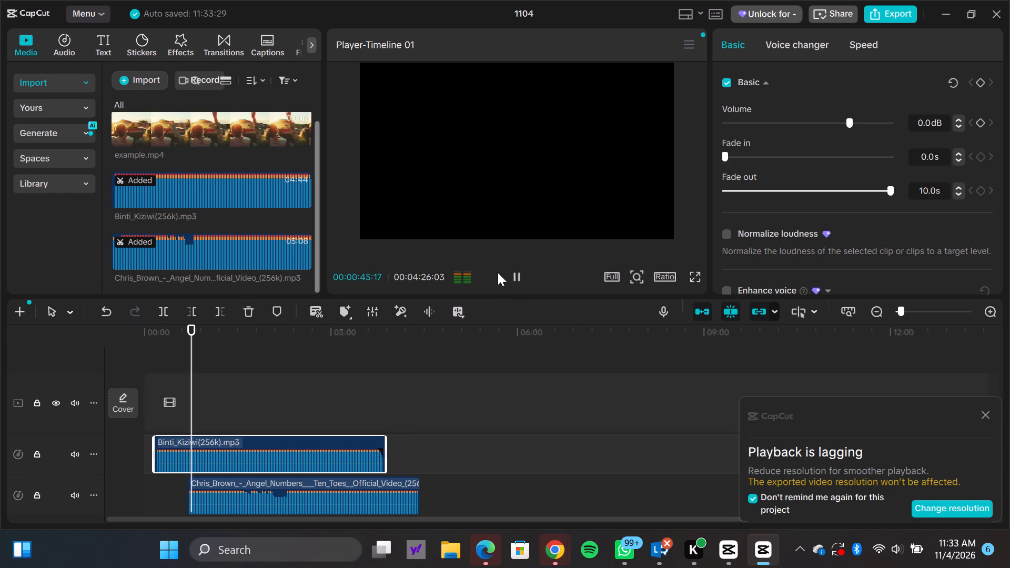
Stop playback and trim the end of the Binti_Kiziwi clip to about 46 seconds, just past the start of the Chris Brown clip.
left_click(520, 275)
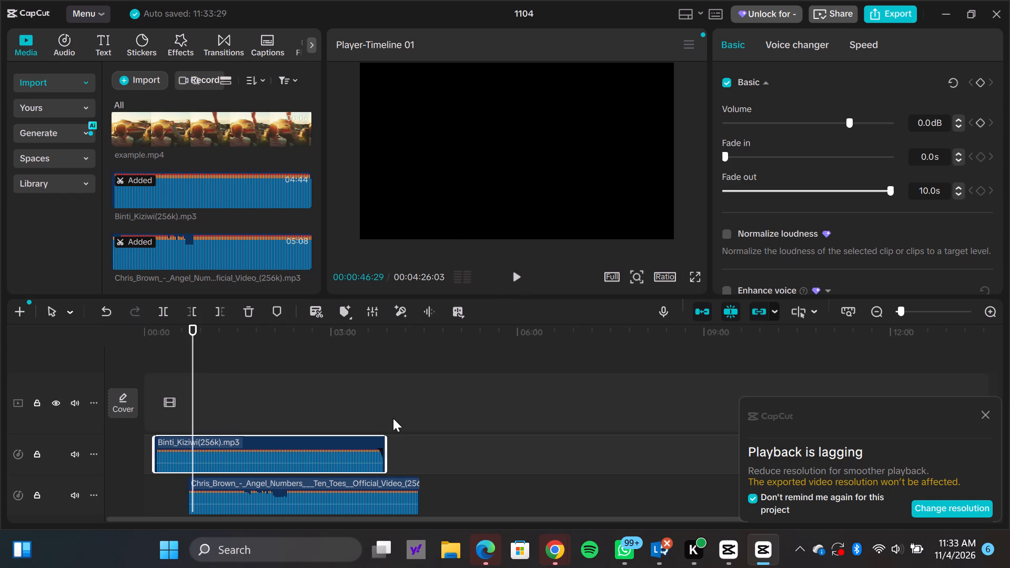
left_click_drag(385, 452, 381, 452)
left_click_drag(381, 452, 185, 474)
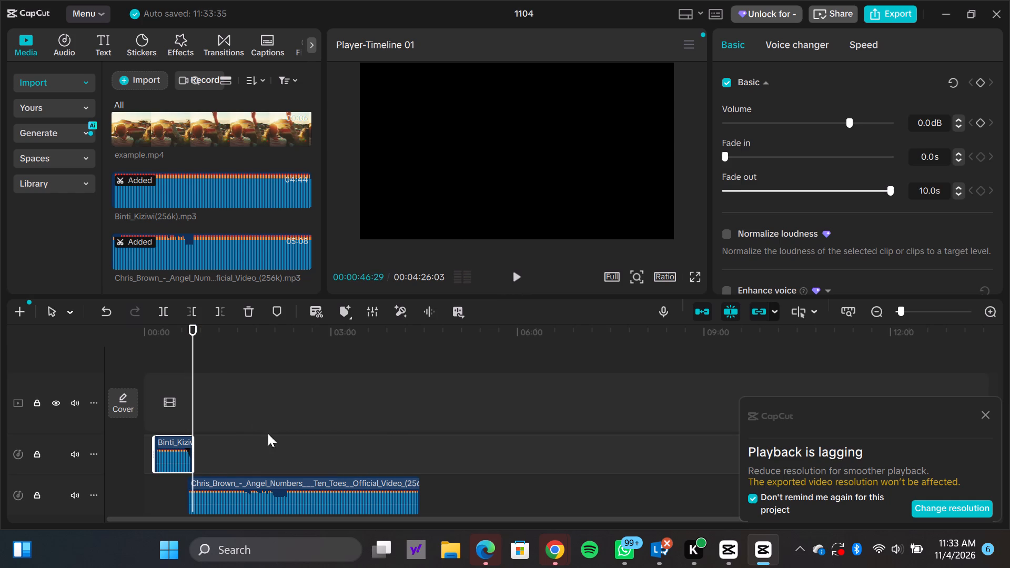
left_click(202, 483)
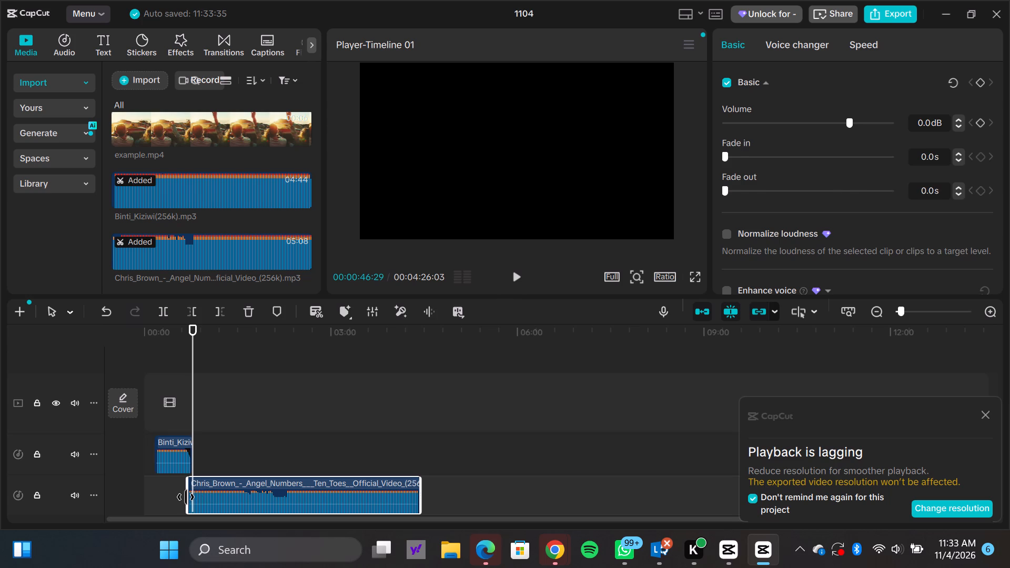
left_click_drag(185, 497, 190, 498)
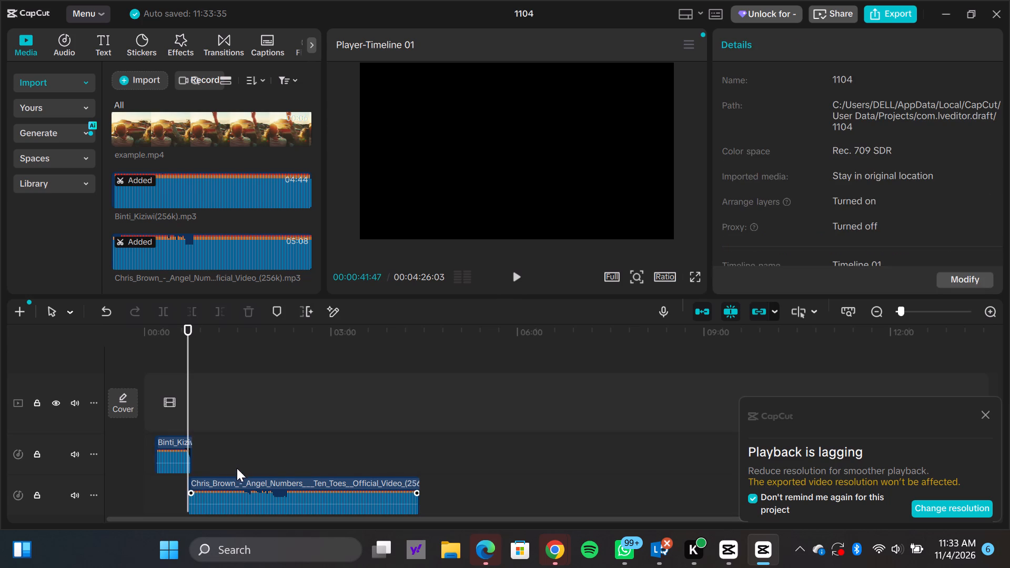
Play the timeline from about 9 seconds, just before the Binti_Kiziwi clip, to listen to the shortened arrangement.
left_click(237, 462)
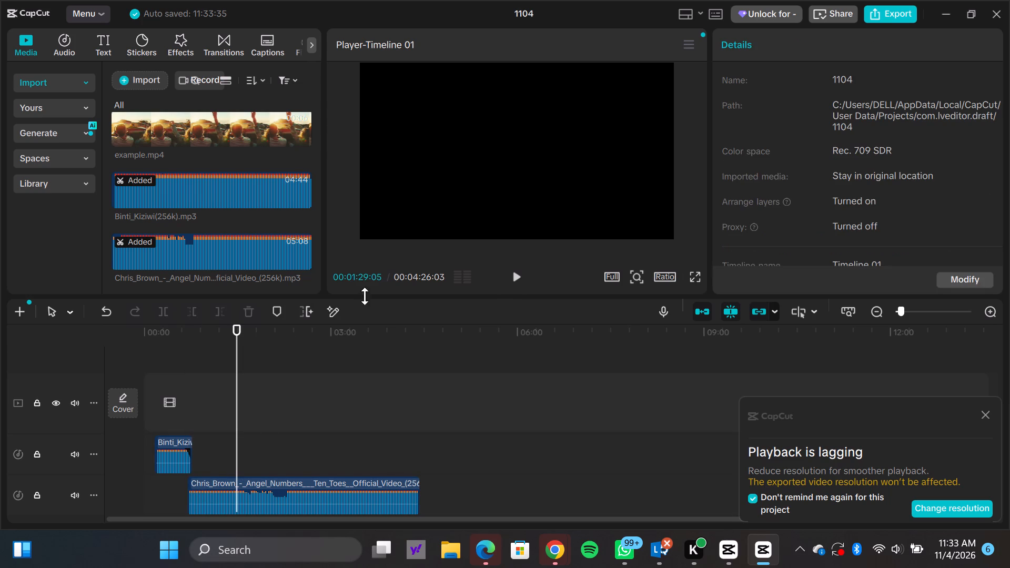
left_click(517, 273)
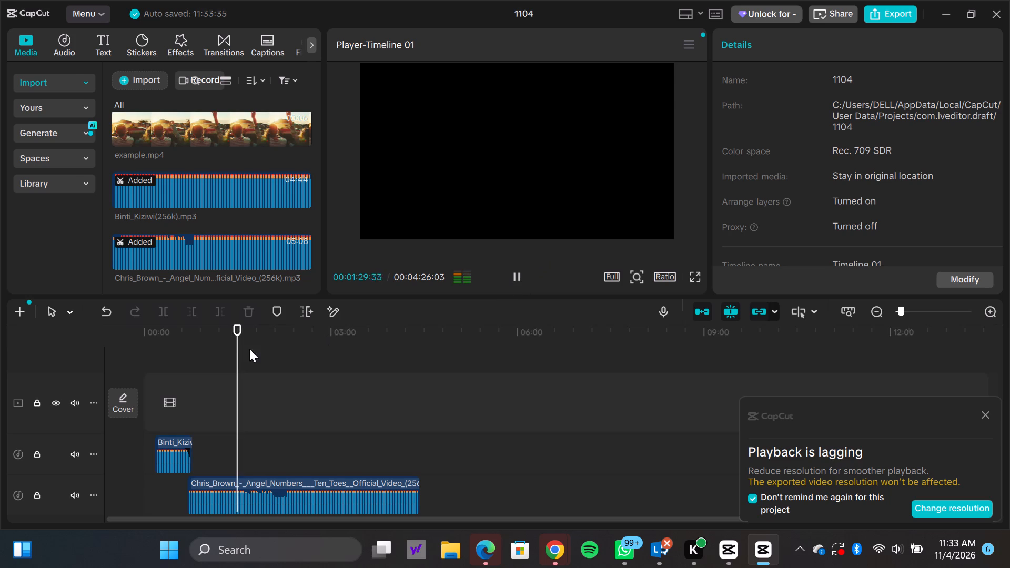
left_click_drag(240, 327, 179, 329)
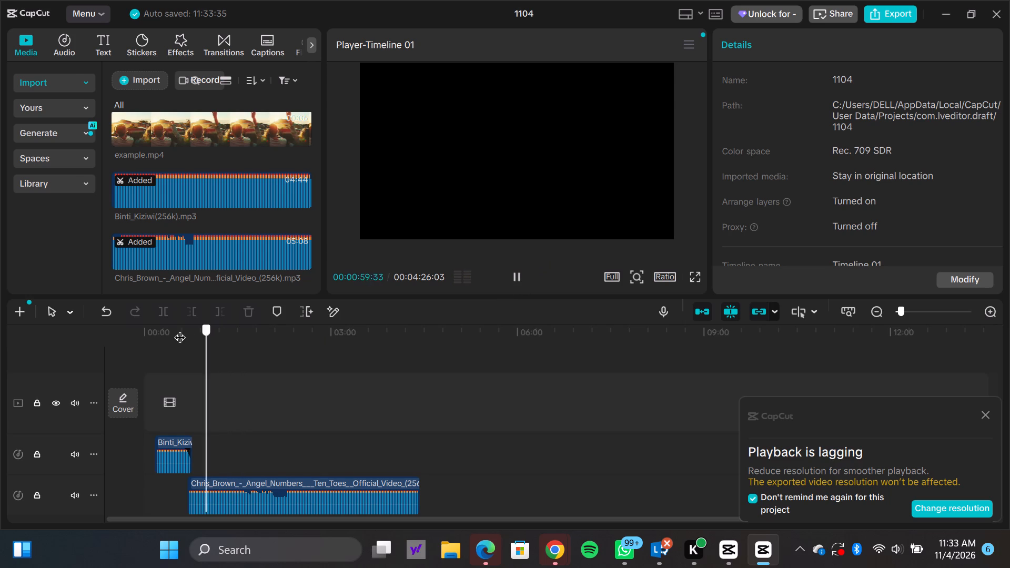
left_click_drag(179, 329, 160, 329)
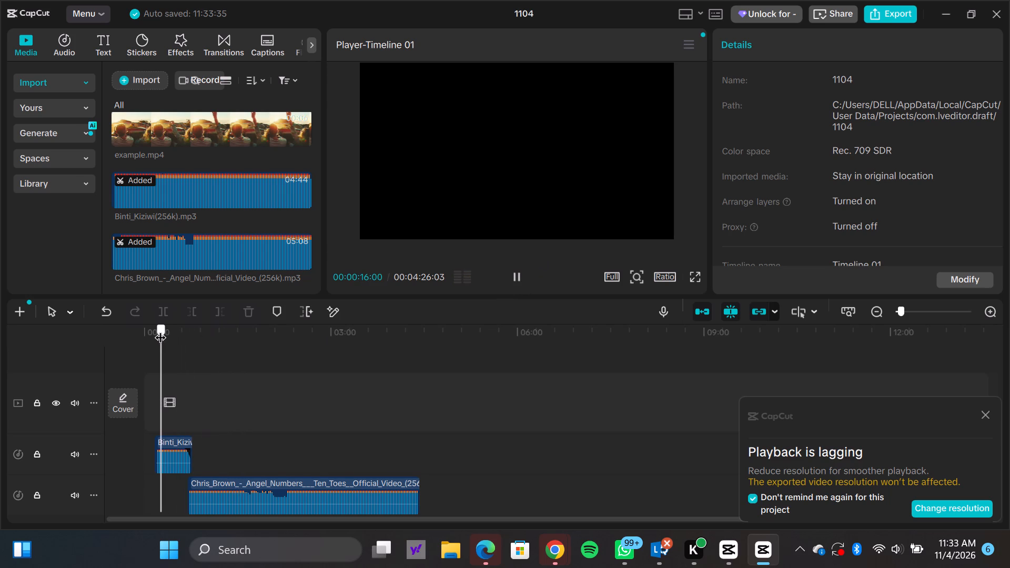
left_click_drag(160, 329, 157, 329)
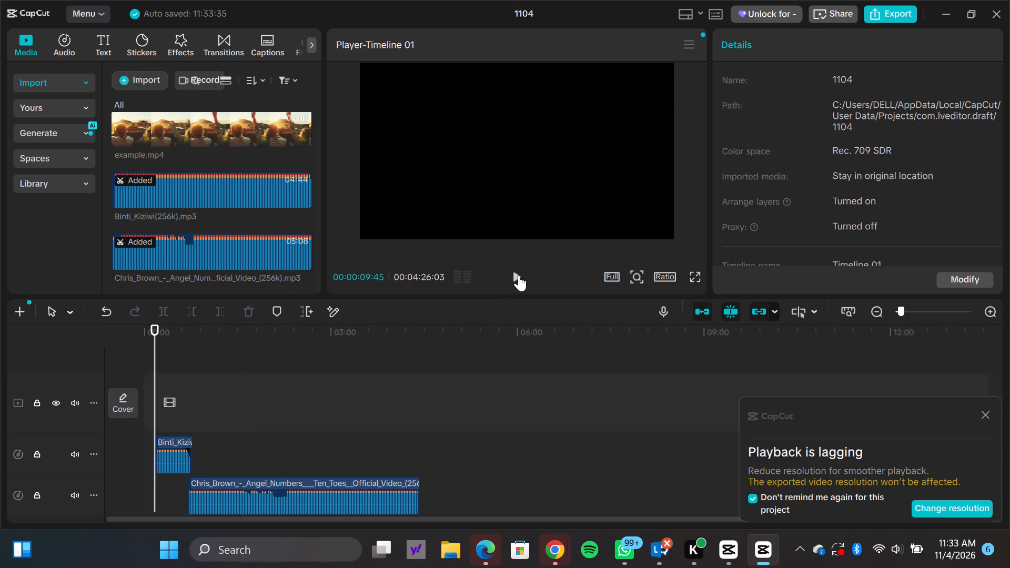
left_click(519, 275)
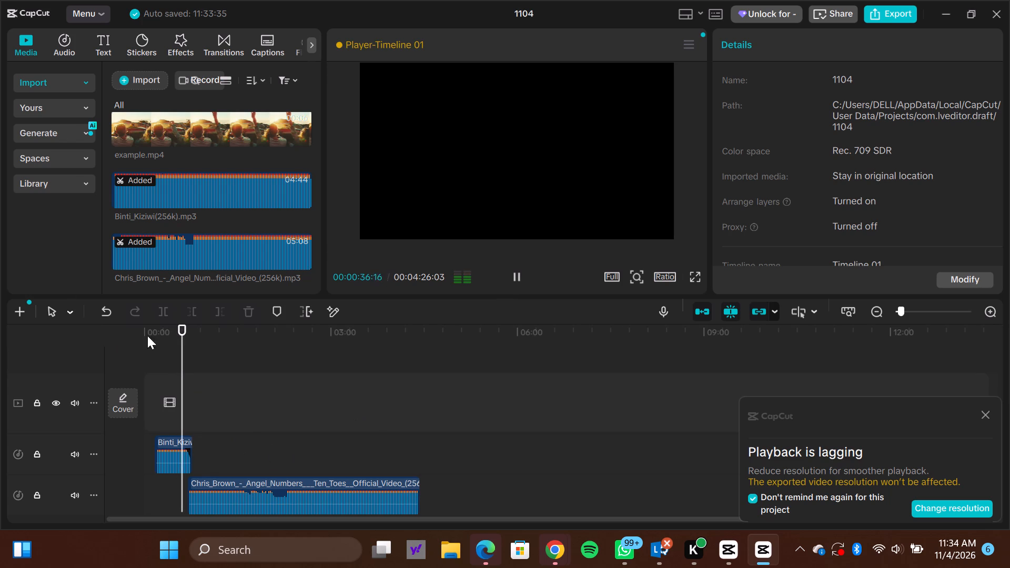
Delete the Binti_Kiziwi and Chris Brown clips from the timeline.
left_click(169, 440)
key("BackSpace")
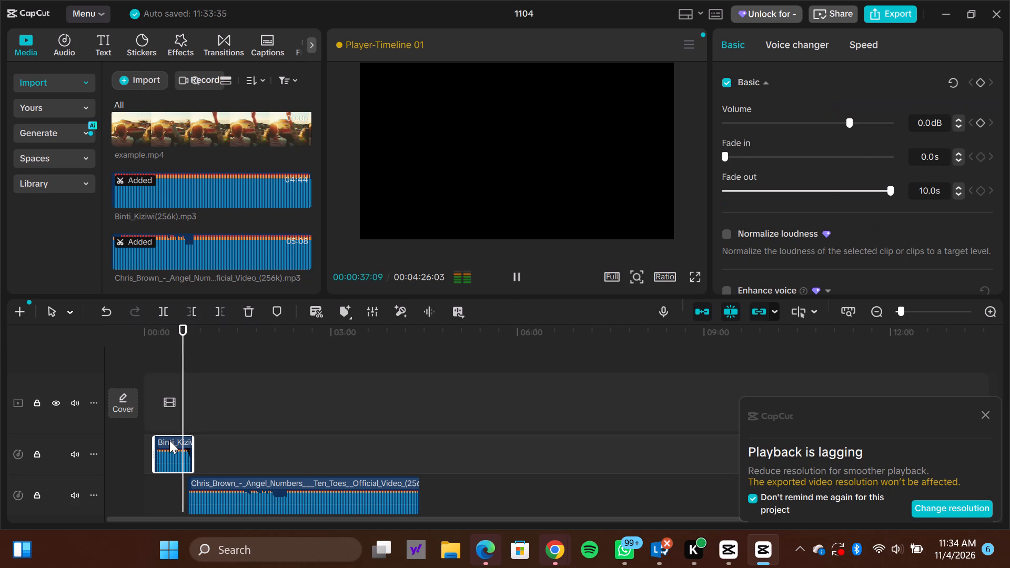
left_click(260, 469)
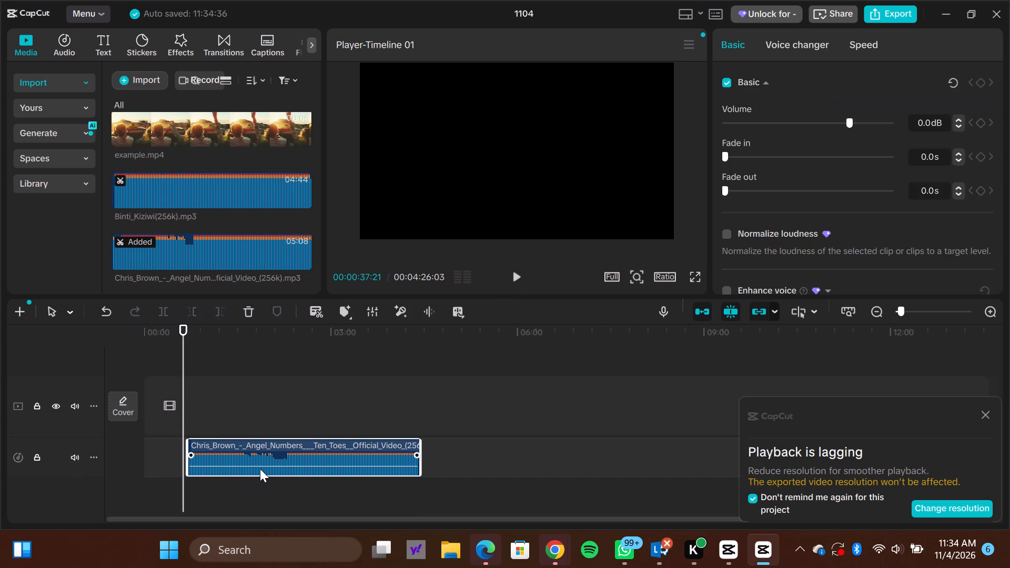
key("BackSpace")
Remove the Binti_Kiziwi and Chris Brown audio files from the project's imported media.
left_click(234, 182)
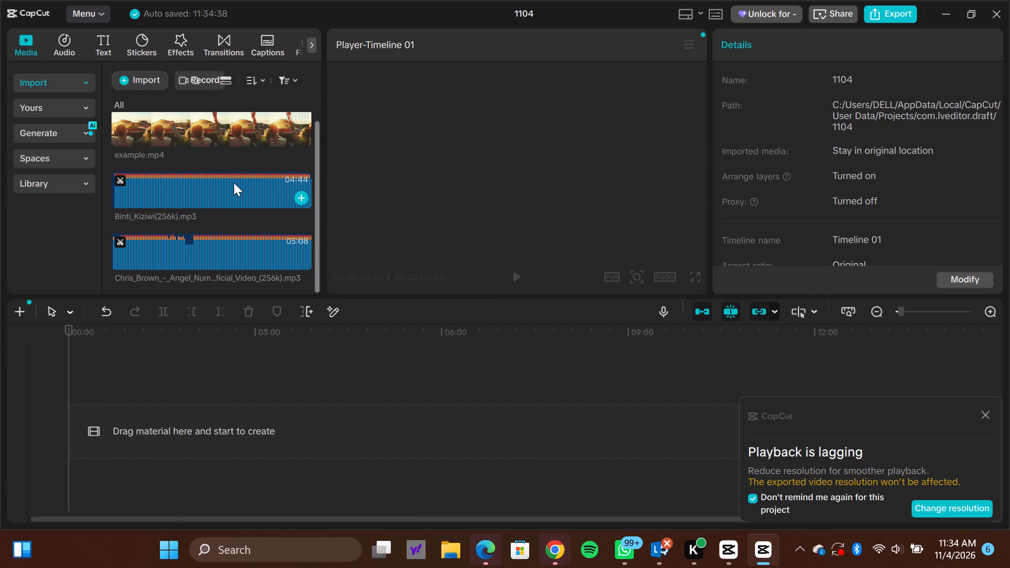
key("BackSpace")
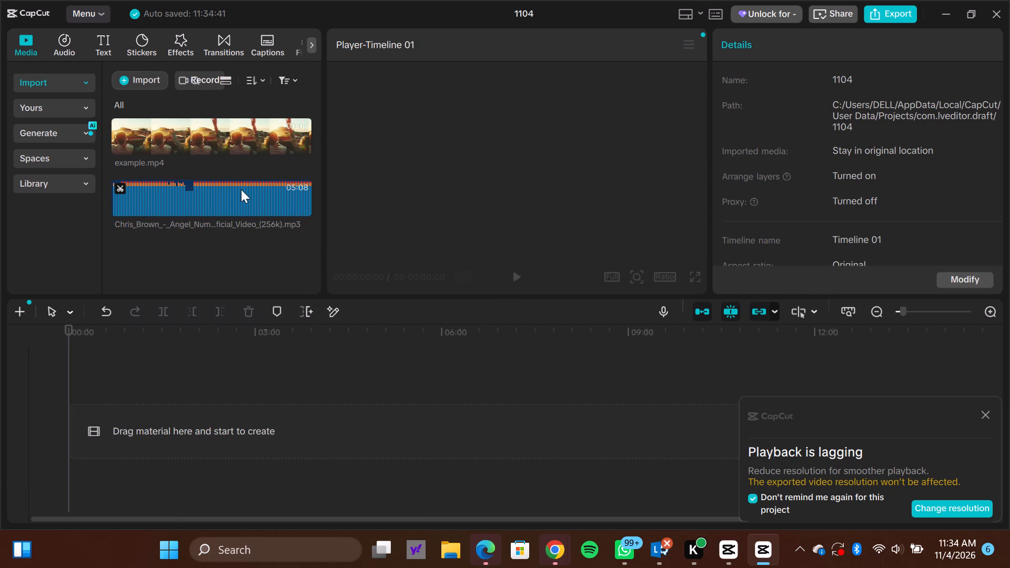
left_click(241, 189)
key("BackSpace")
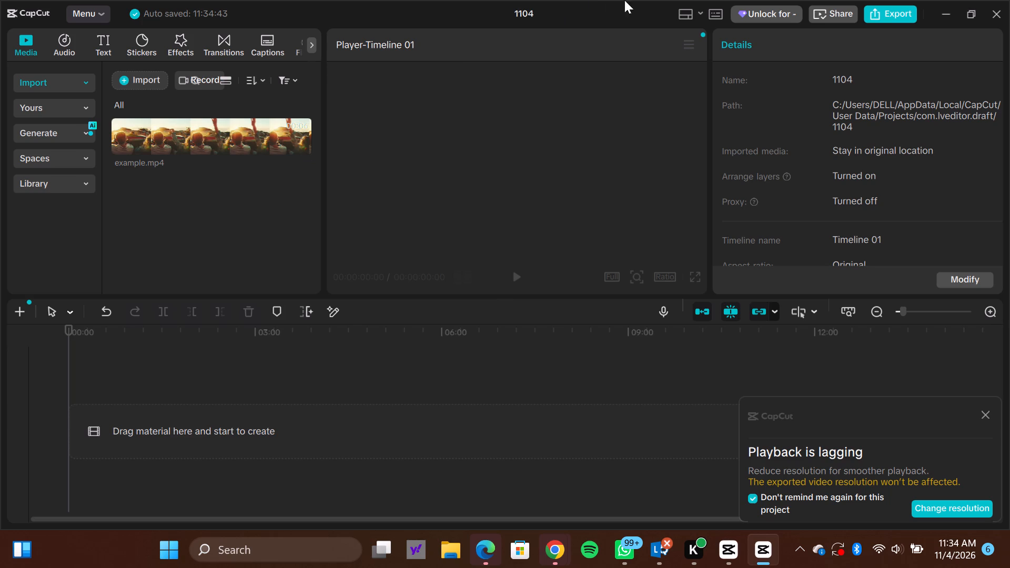
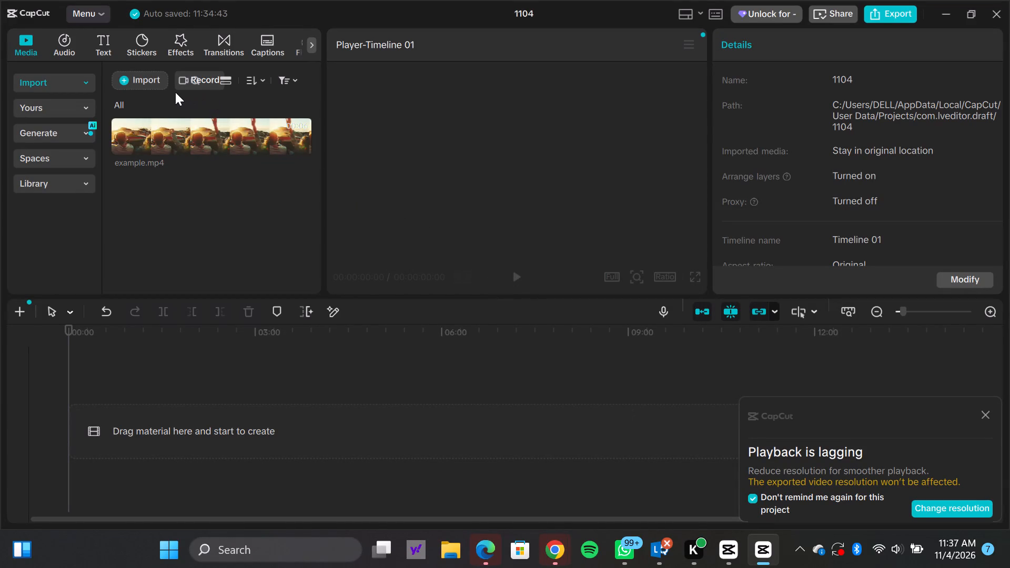
Look up "1ST" in the audio library's music search.
left_click(64, 48)
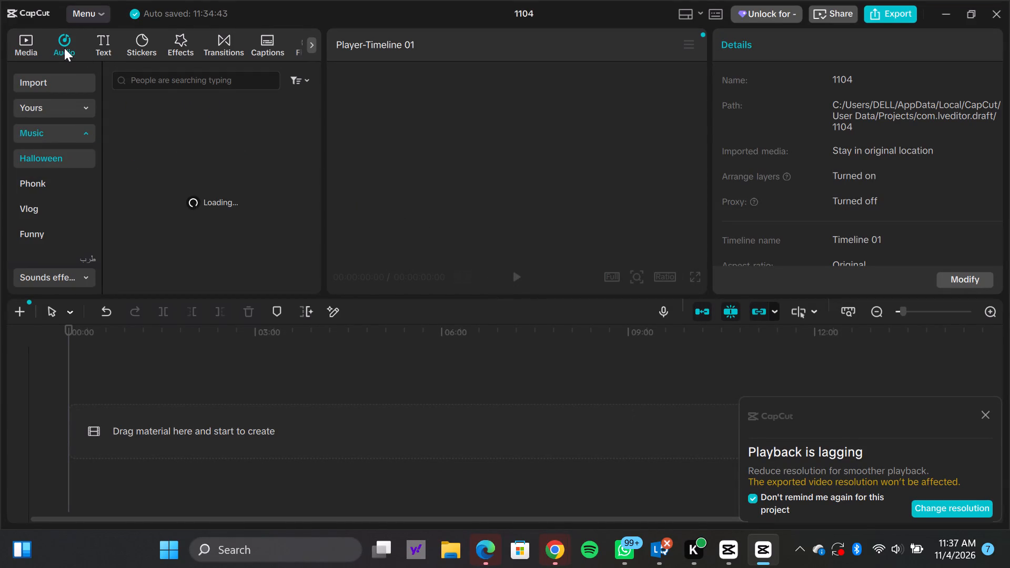
left_click(142, 83)
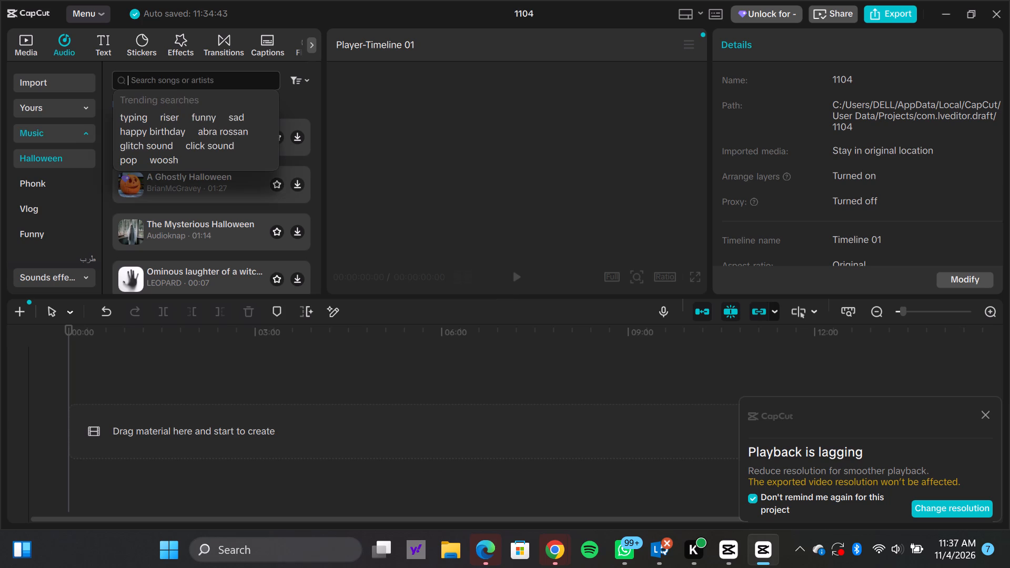
type("1ST")
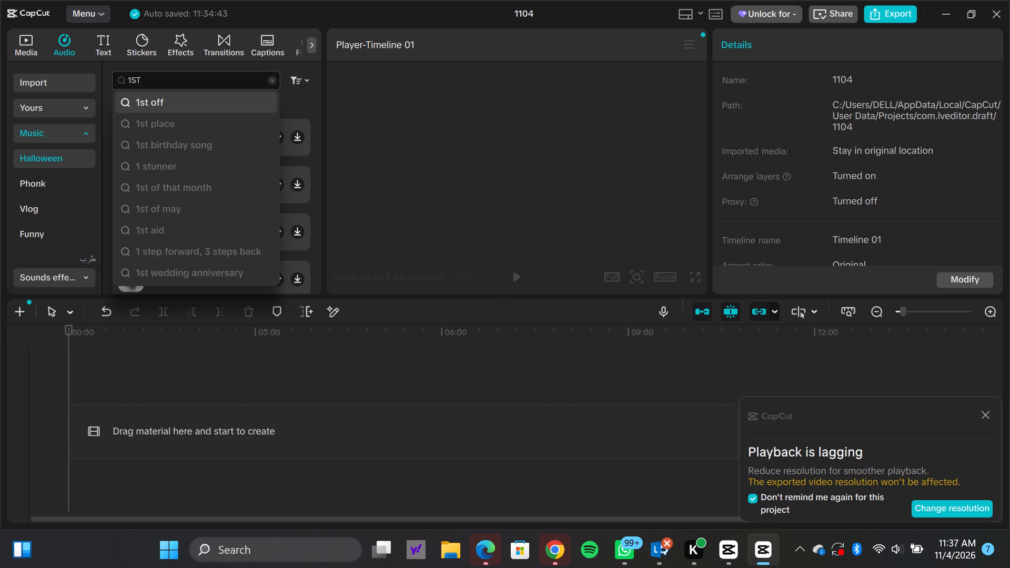
left_click(55, 126)
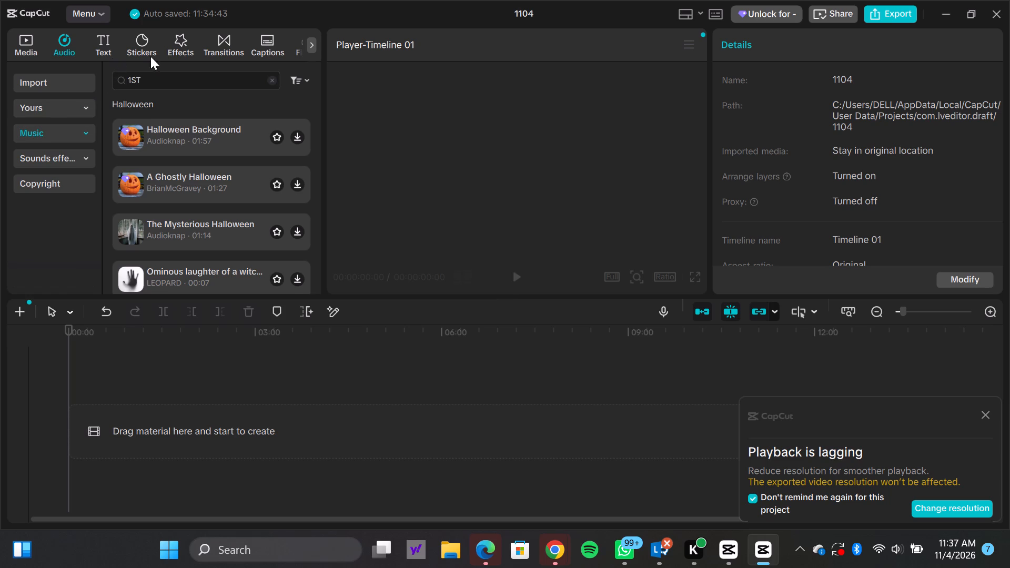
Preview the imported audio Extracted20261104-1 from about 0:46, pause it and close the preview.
left_click(65, 90)
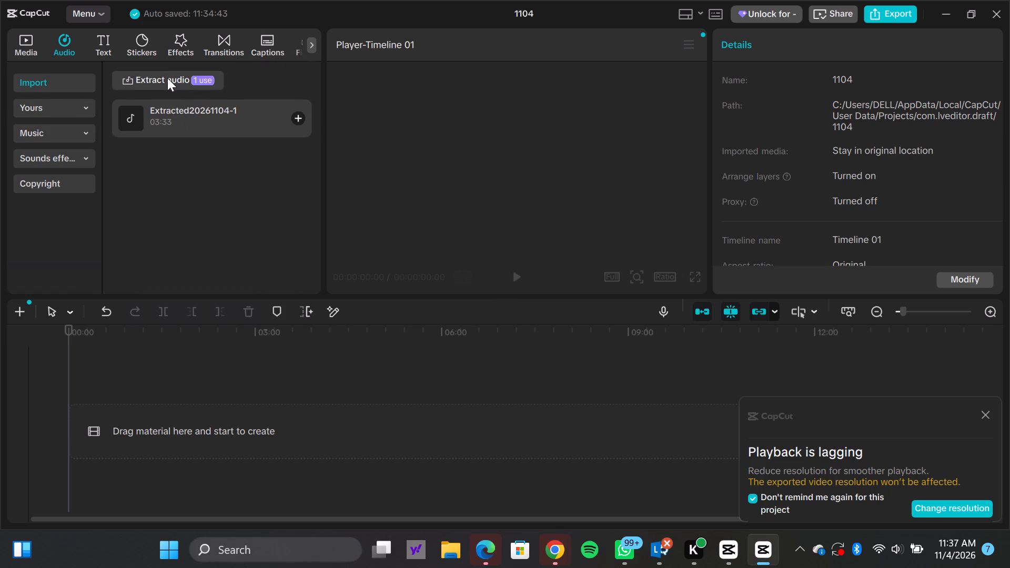
left_click(289, 118)
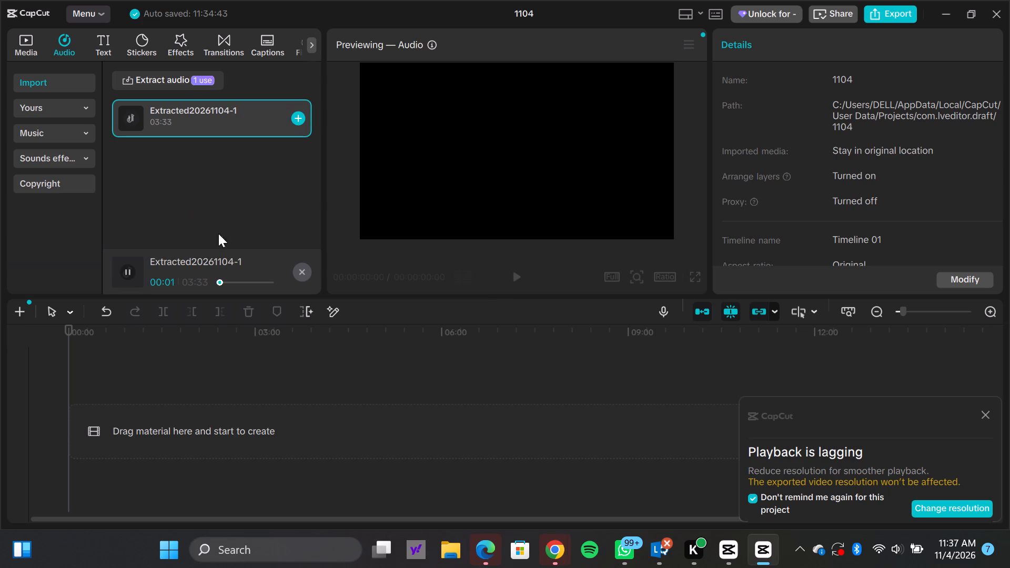
left_click(230, 281)
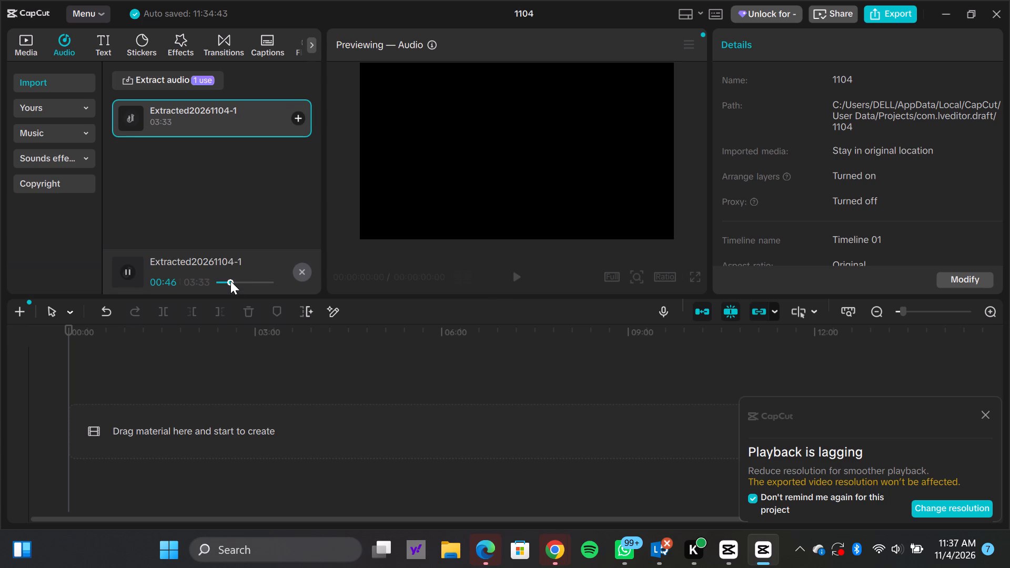
left_click(132, 275)
left_click(301, 271)
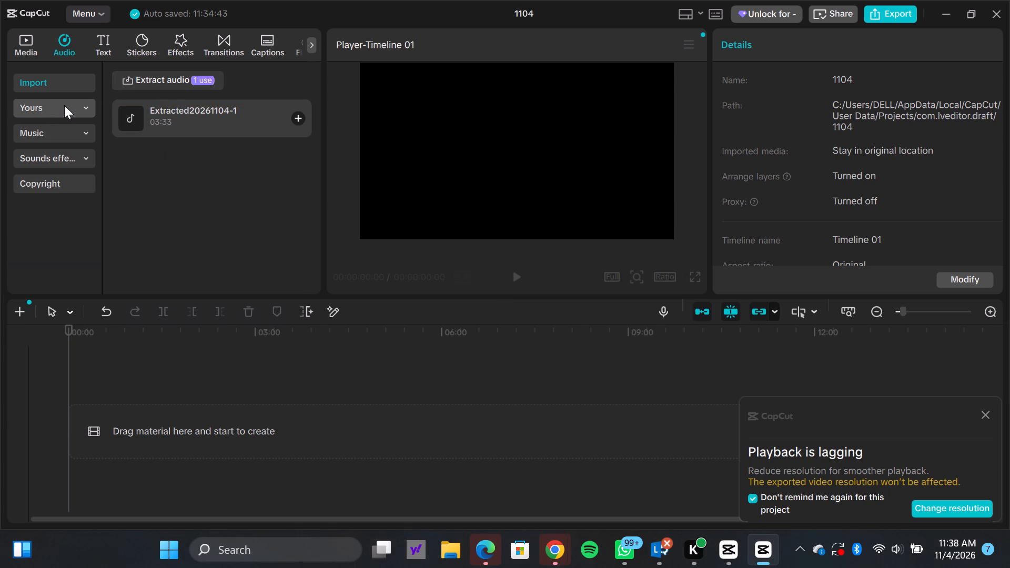
Browse the stock media library's categories, from Trending down to Life.
left_click(28, 52)
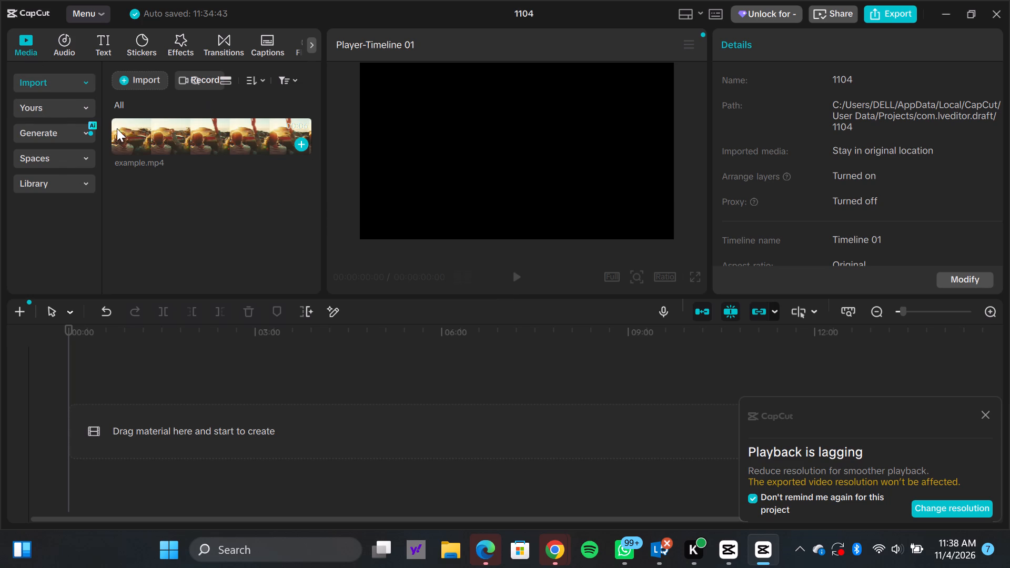
left_click(85, 177)
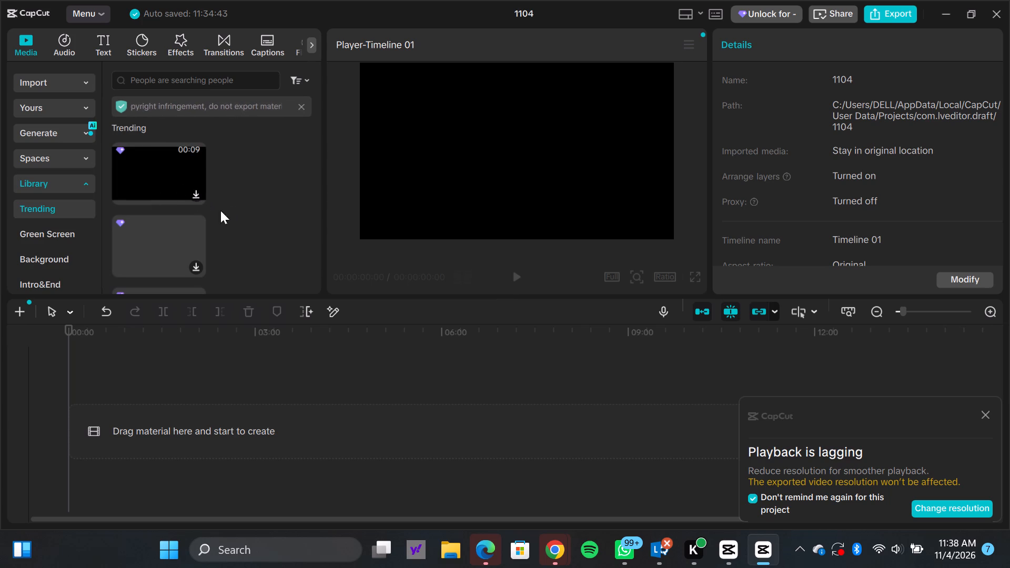
left_click(315, 42)
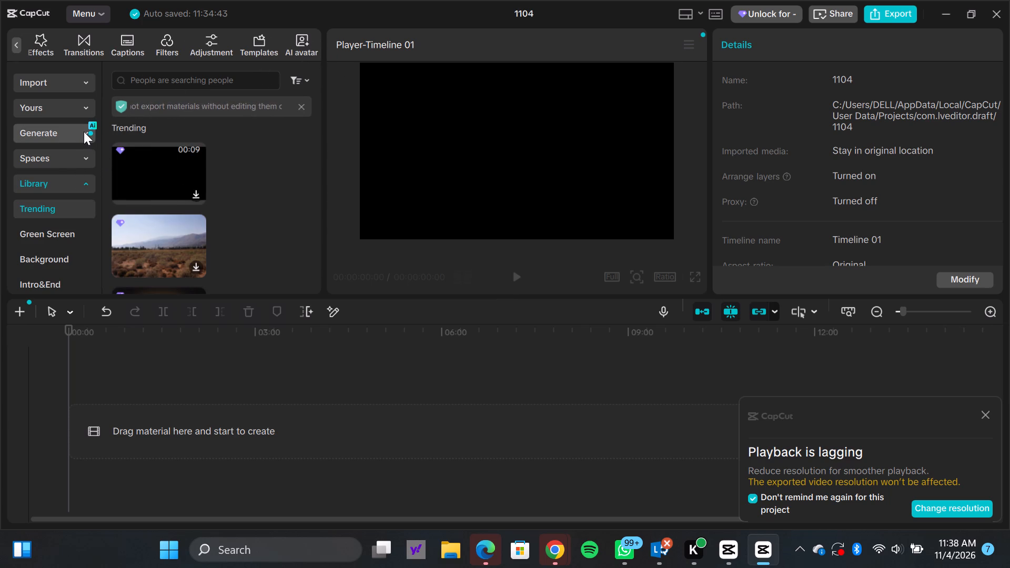
scroll(62, 246, "down", 2)
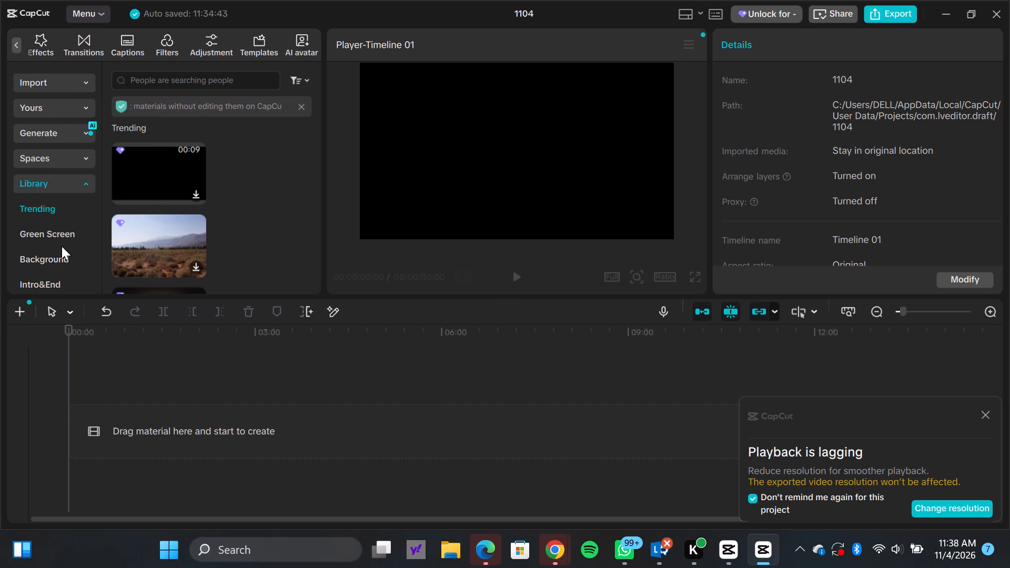
scroll(62, 246, "down", 6)
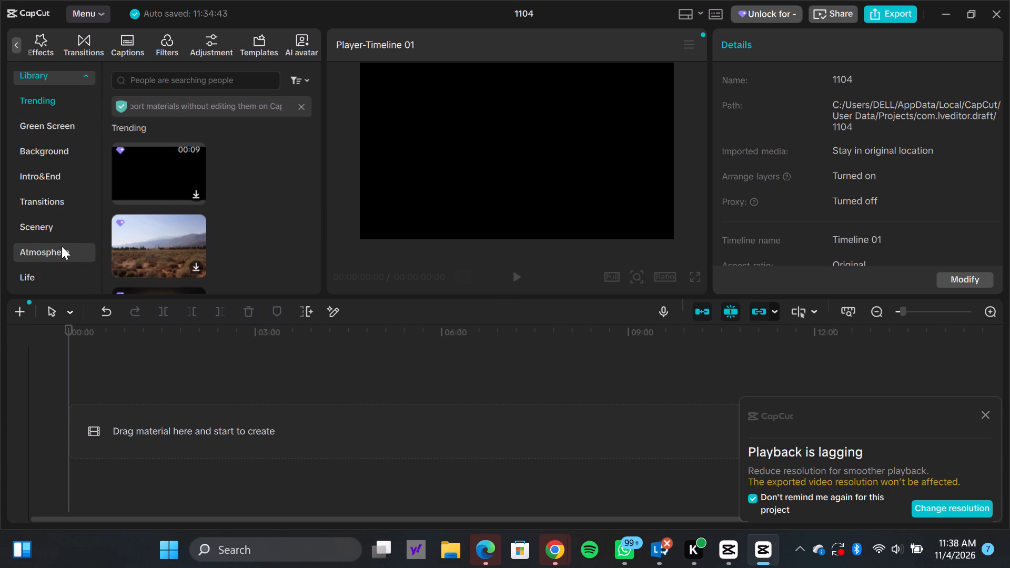
scroll(62, 246, "down", 1)
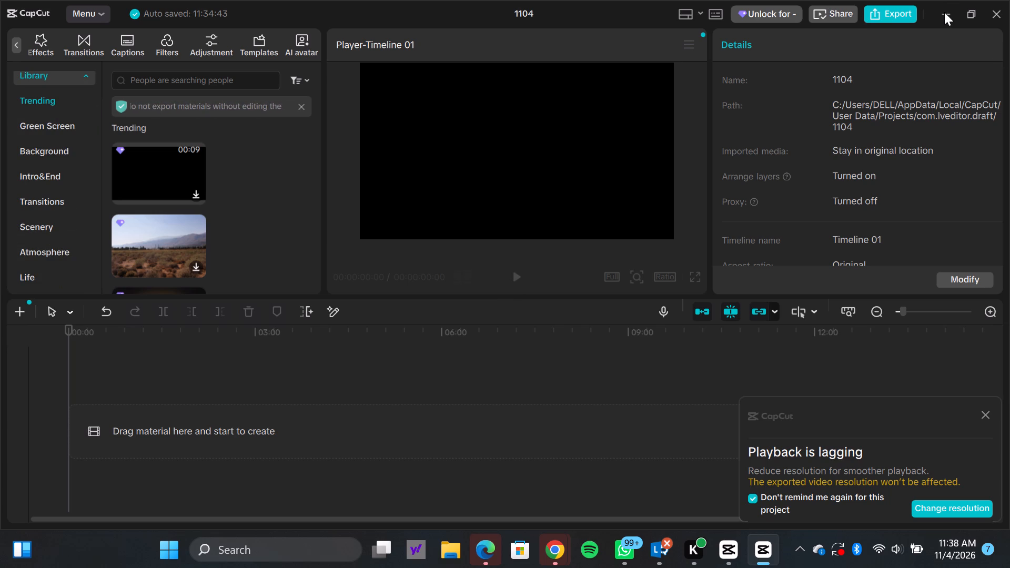
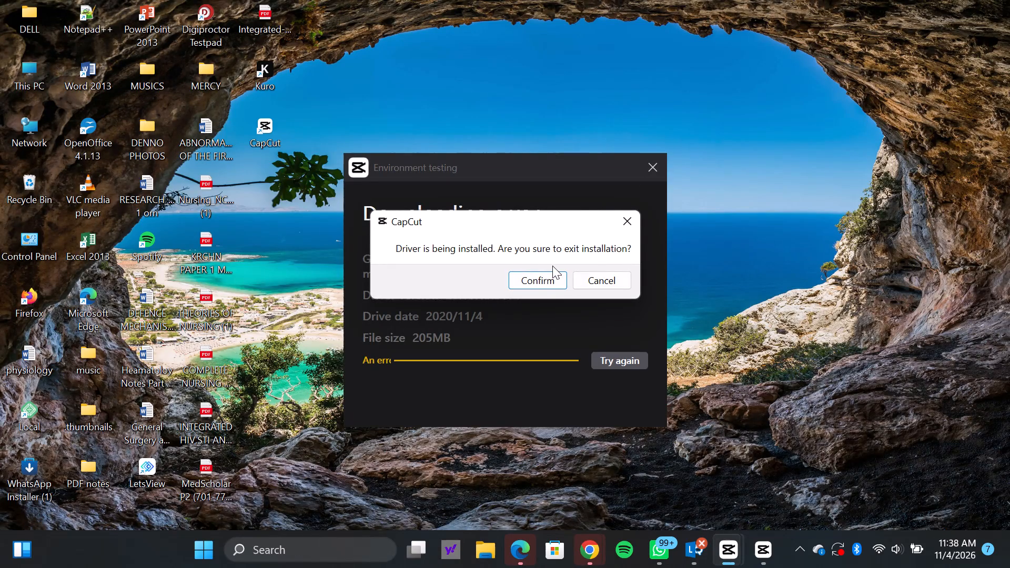
Exit the driver installation and close the environment testing window.
left_click(551, 288)
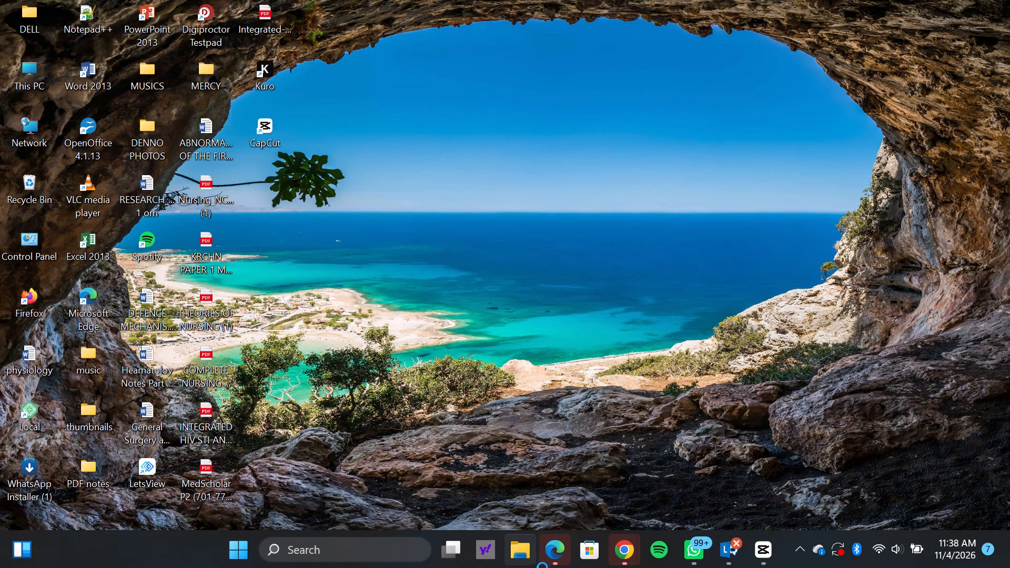
Switch to File Explorer and search the MUSICS folder for a file beginning with "1E".
double_click(513, 555)
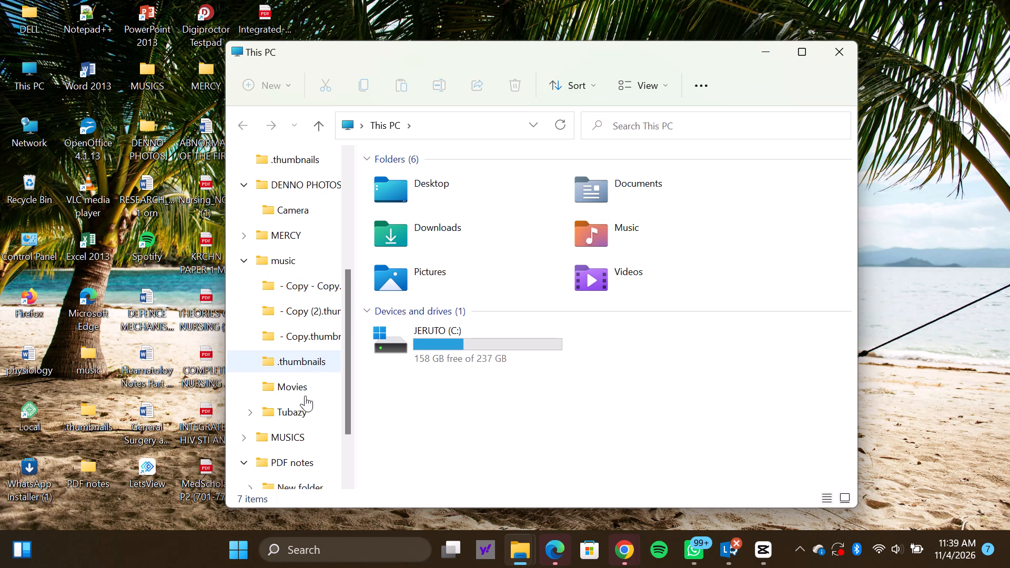
left_click(301, 439)
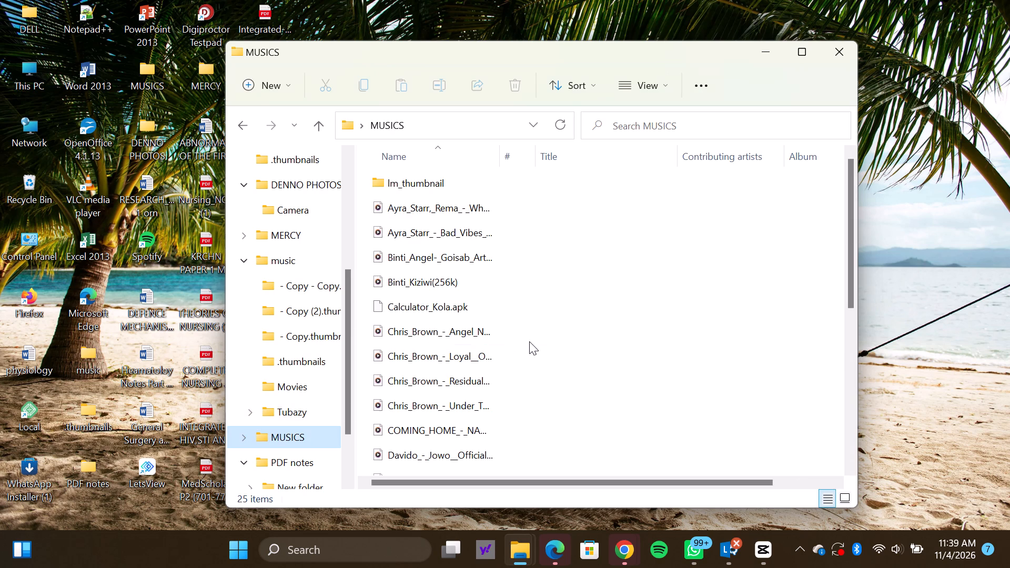
left_click(720, 128)
key("1")
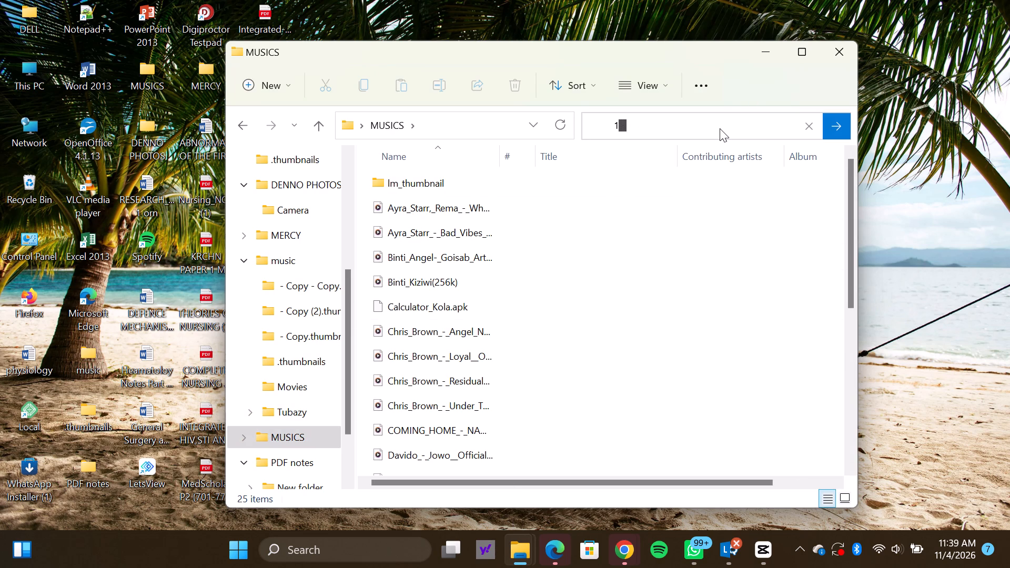
key("e")
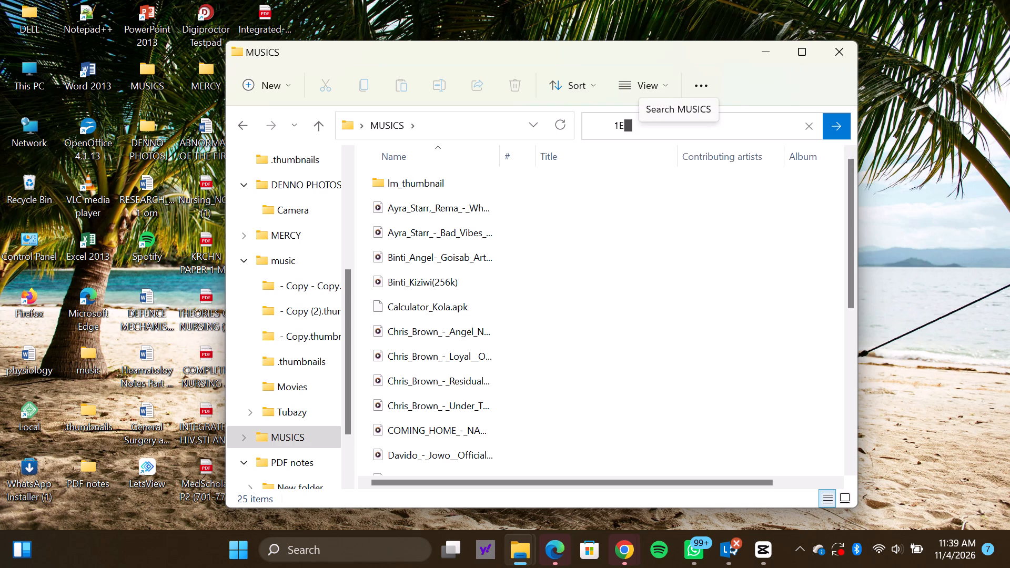
Replace the search term and search the MUSICS folder for "1ST".
key("BackSpace")
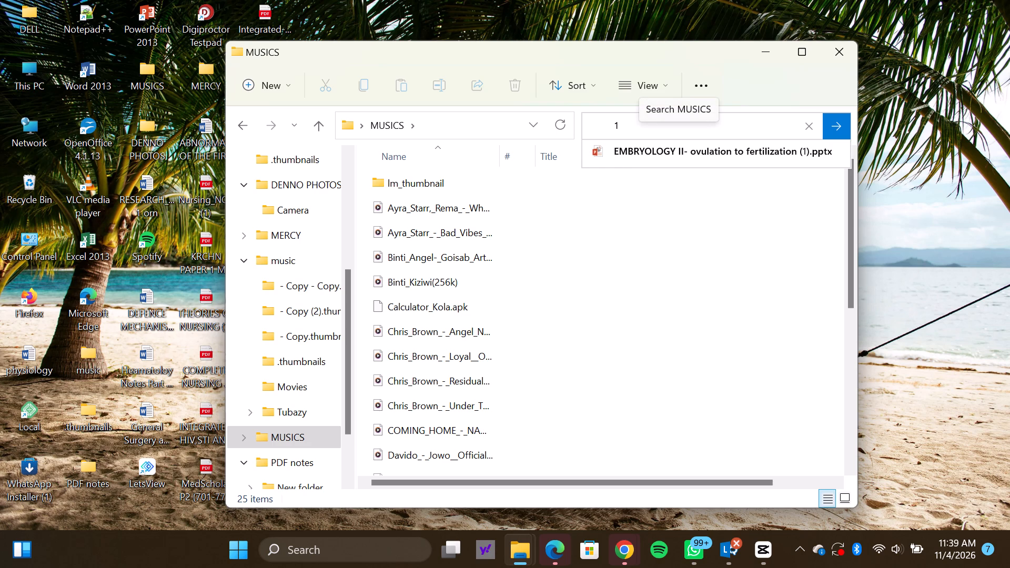
key("BackSpace")
key("BackSpace")
key("BackSpace")
key("BackSpace")
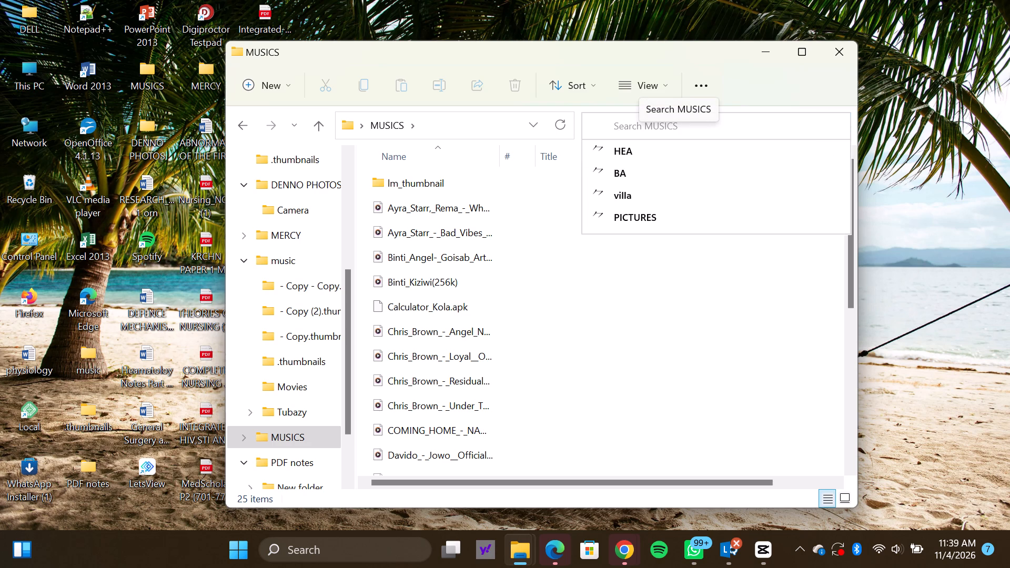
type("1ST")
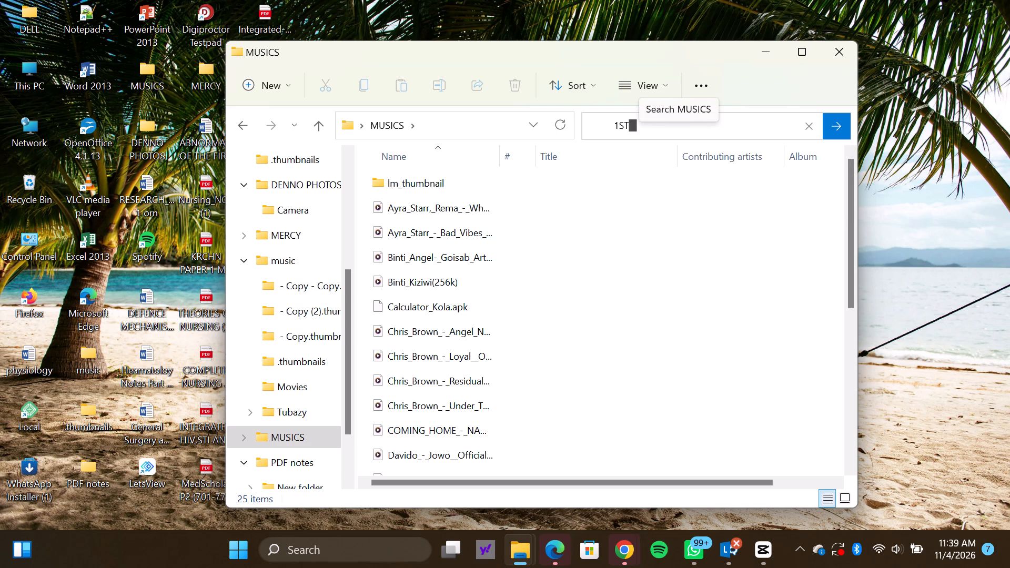
left_click(668, 106)
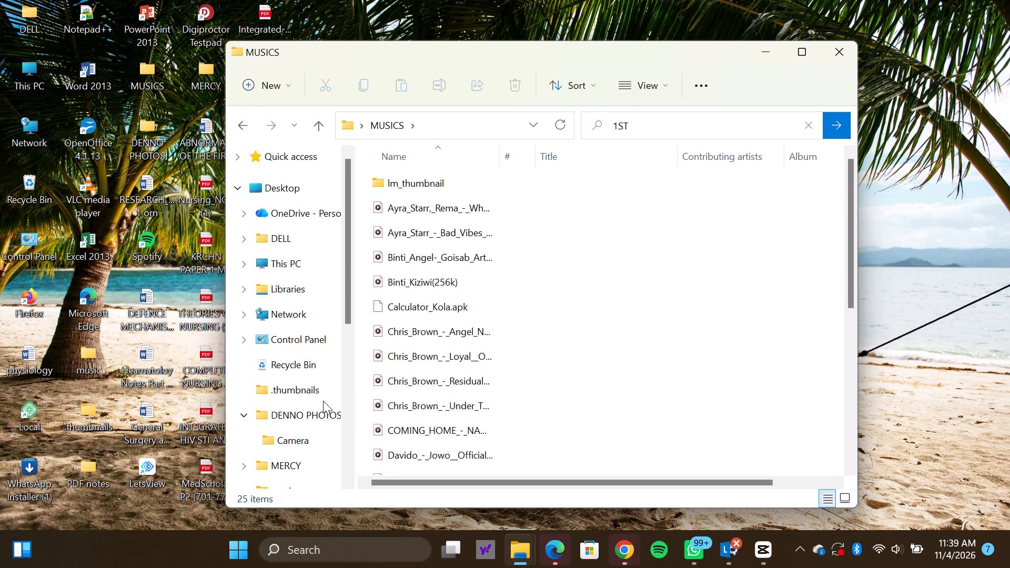
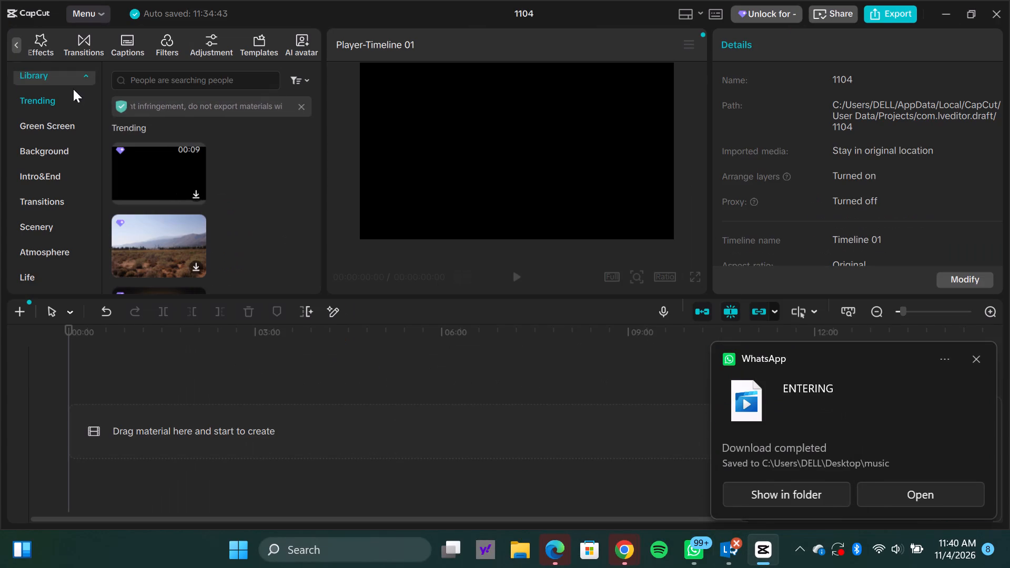
Go from the stock media library to the project's audio section and show its imported audio, including Extracted20261104-1.
right_click(164, 168)
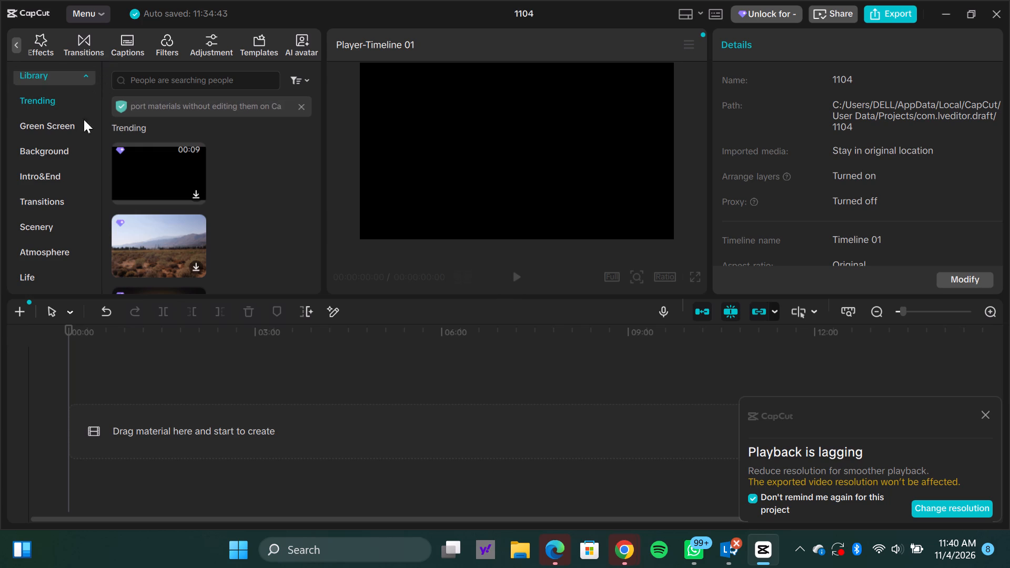
left_click(6, 40)
left_click(15, 43)
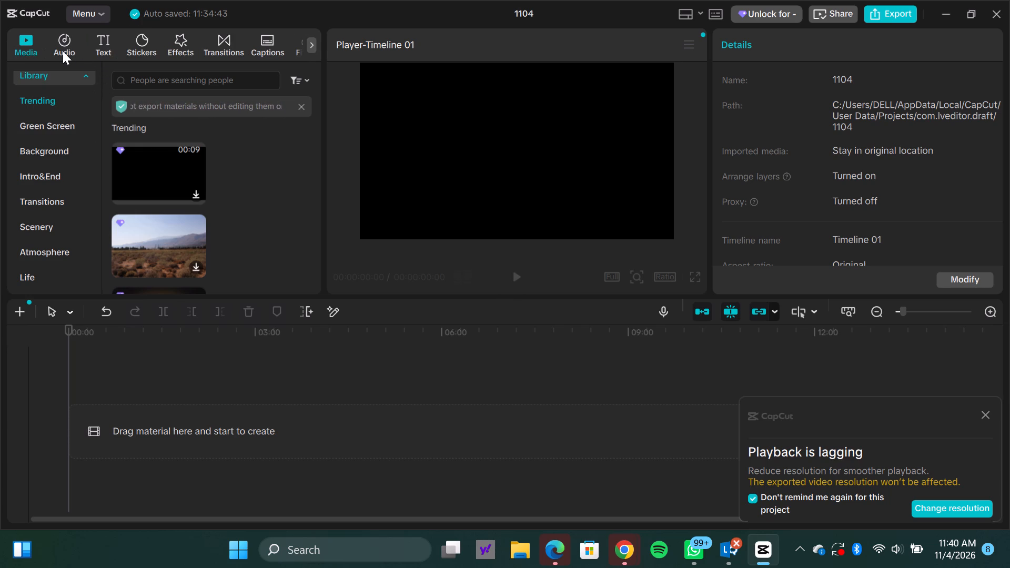
left_click(63, 51)
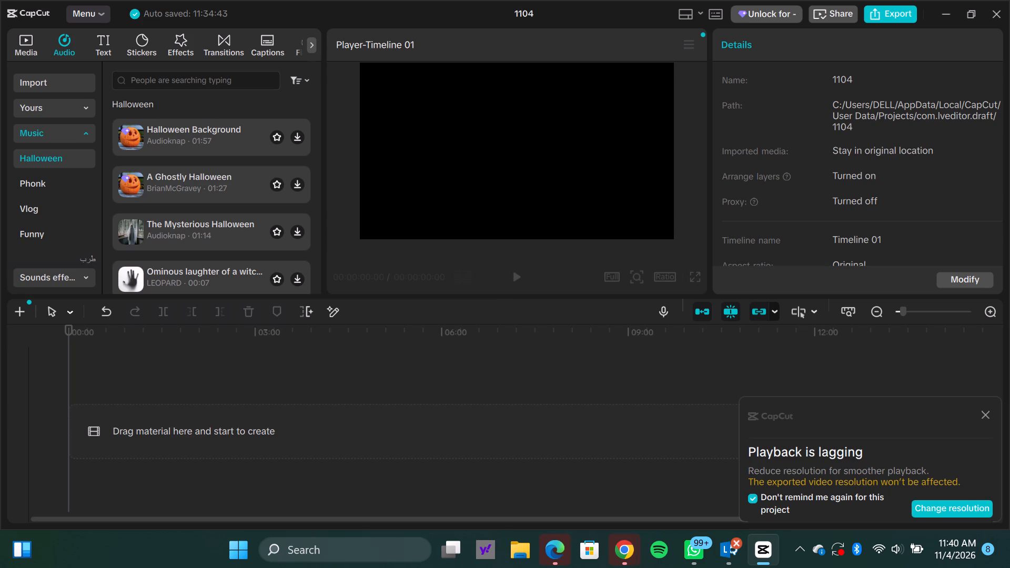
left_click(67, 133)
left_click(67, 133)
Look through the audio library's Import, Music and Yours sections.
left_click(300, 81)
left_click(300, 81)
left_click(76, 85)
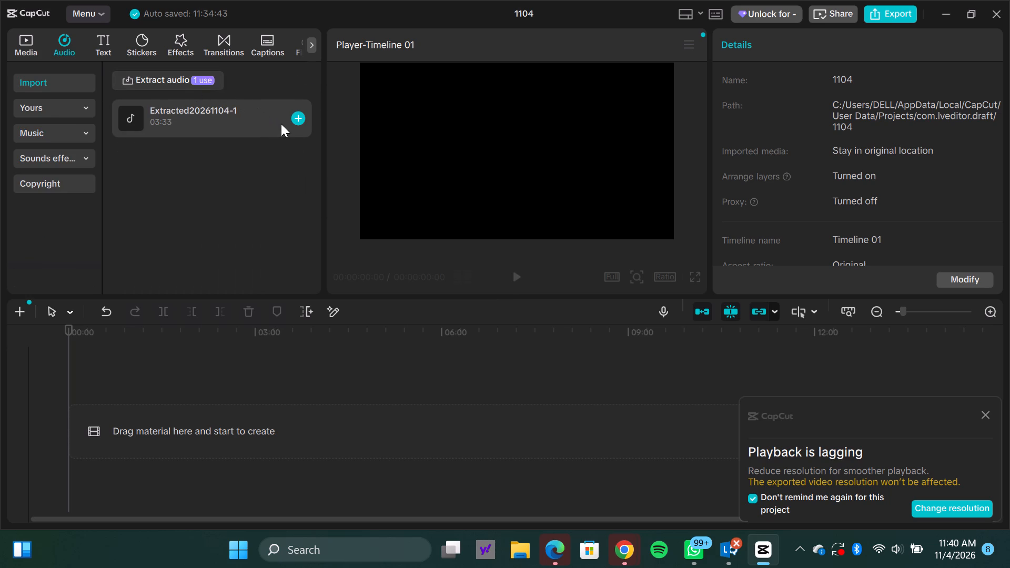
left_click(85, 129)
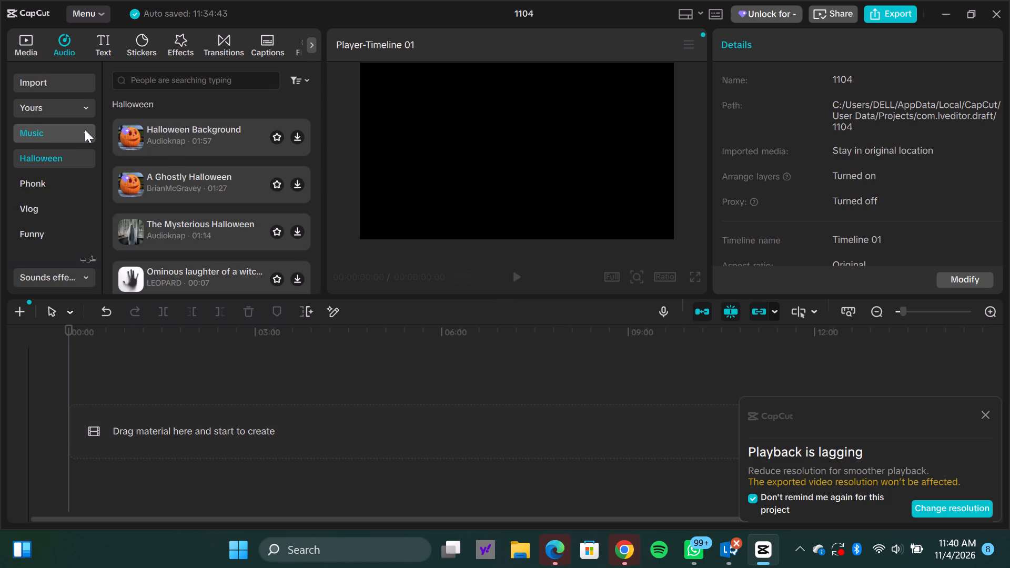
double_click(84, 129)
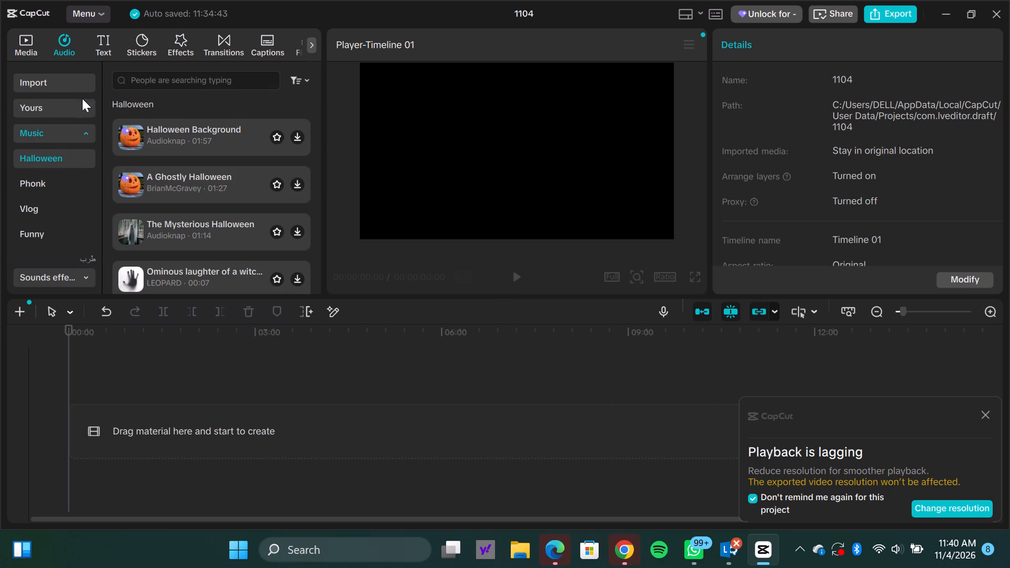
left_click(82, 100)
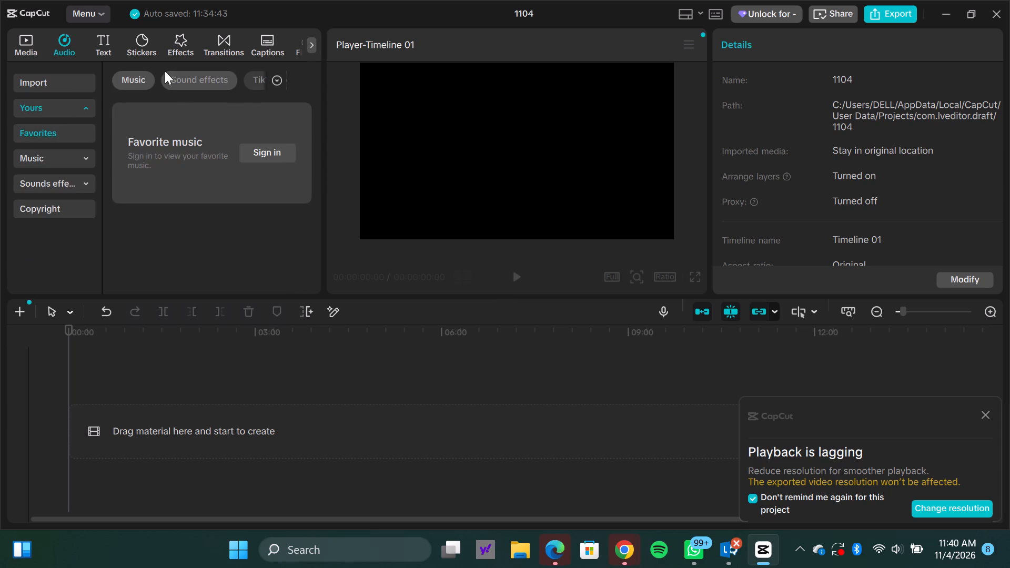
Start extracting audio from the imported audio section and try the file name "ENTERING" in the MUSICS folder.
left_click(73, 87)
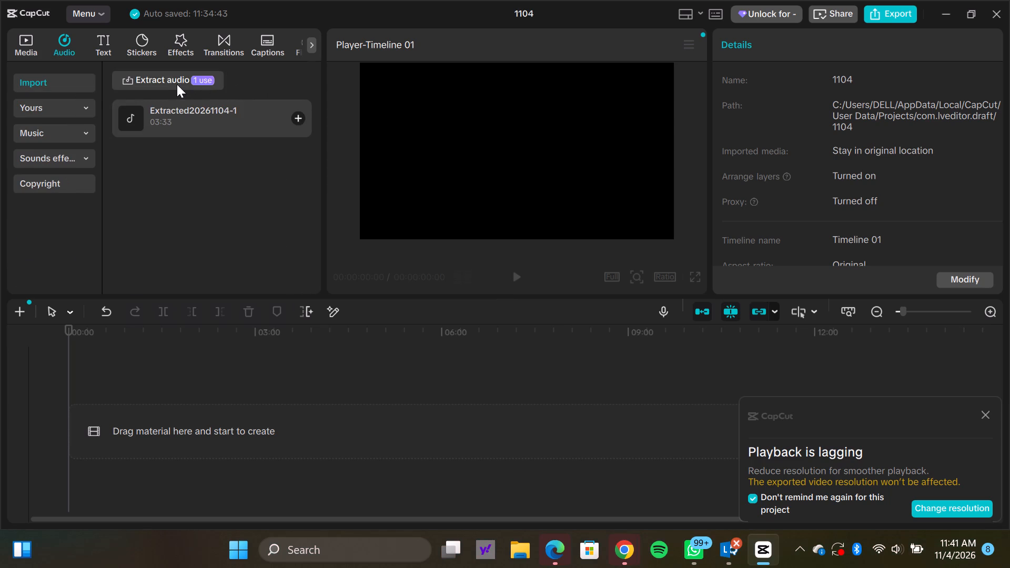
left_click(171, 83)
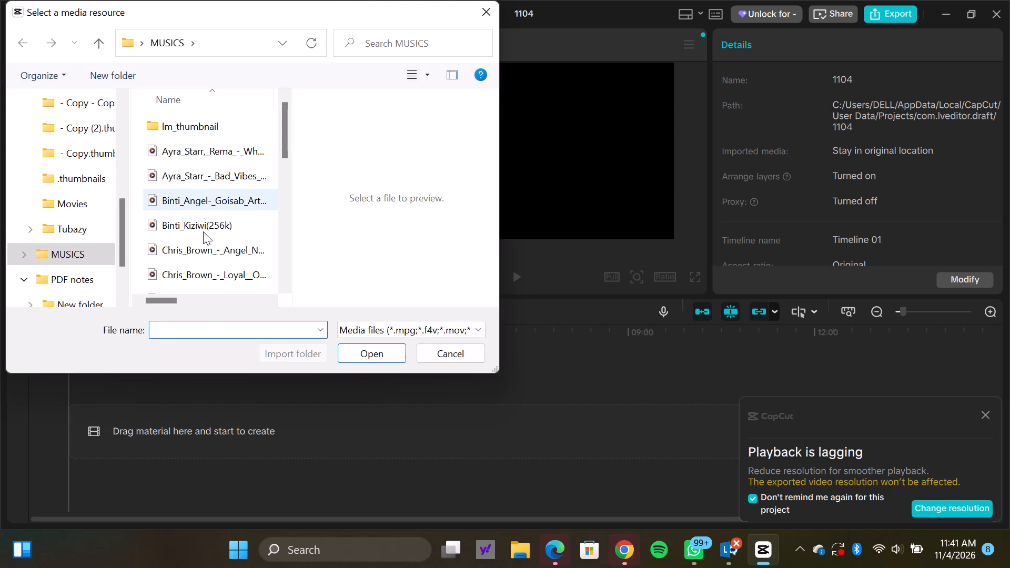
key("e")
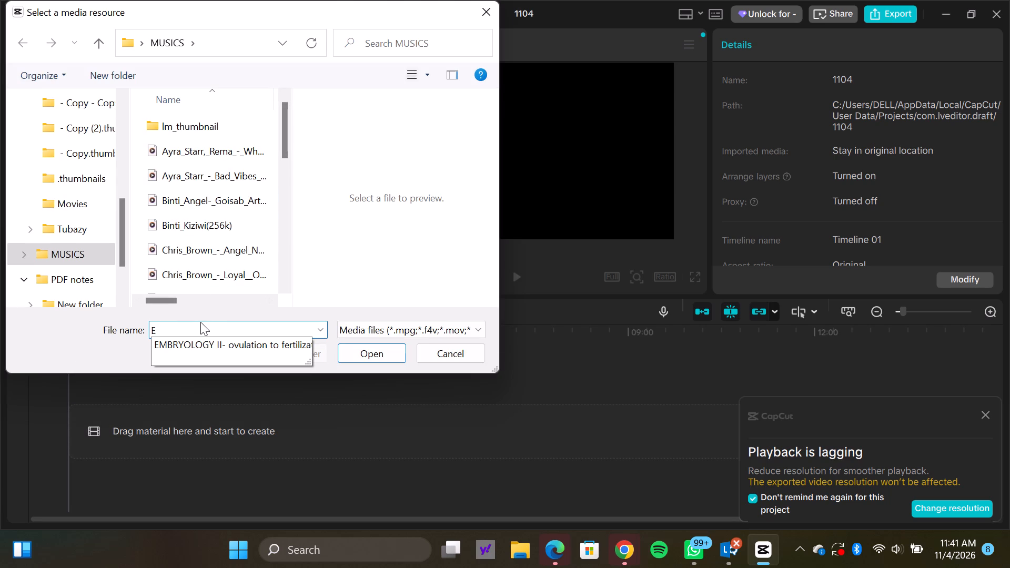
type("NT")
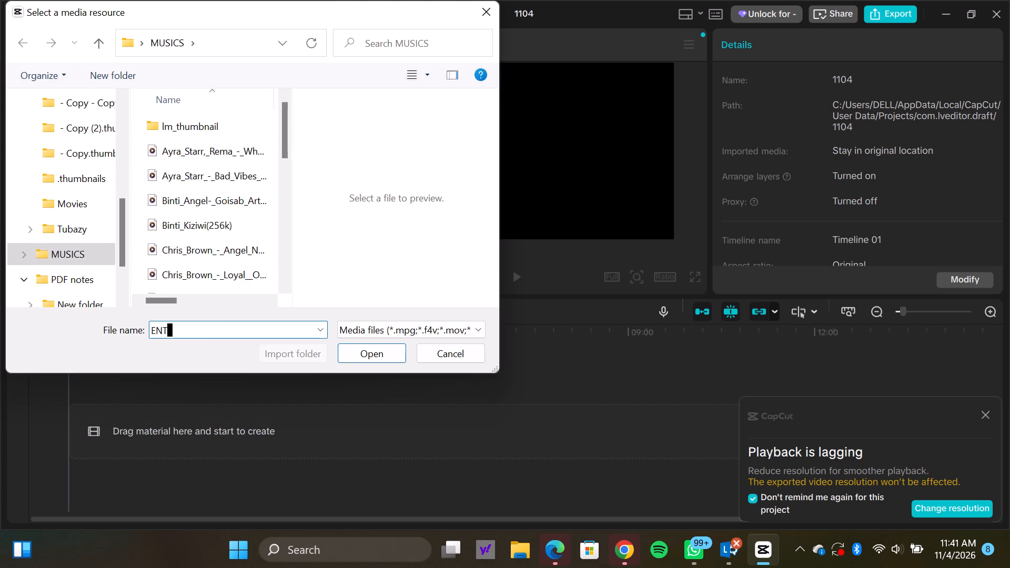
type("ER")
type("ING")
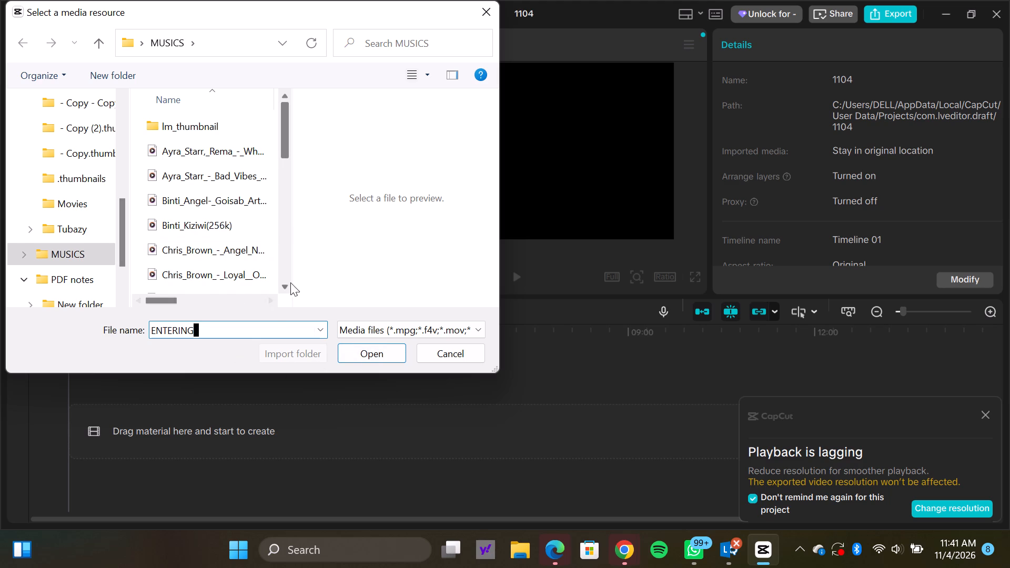
Look through the MUSICS files and the folder tree for the wanted song, and close the media picker without importing.
triple_click(279, 285)
triple_click(279, 285)
triple_click(279, 285)
triple_click(279, 285)
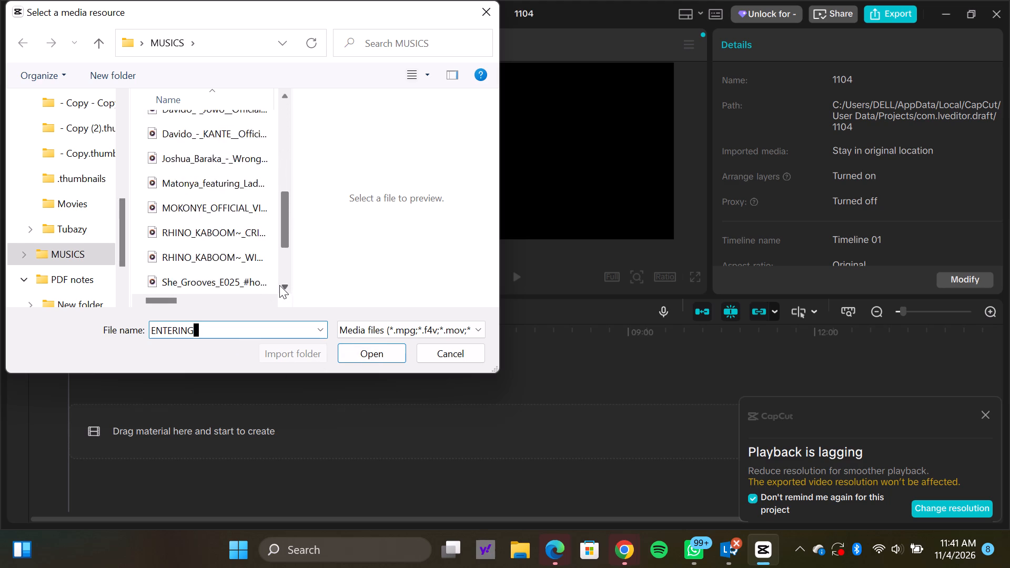
triple_click(279, 285)
triple_click(279, 285)
left_click(279, 285)
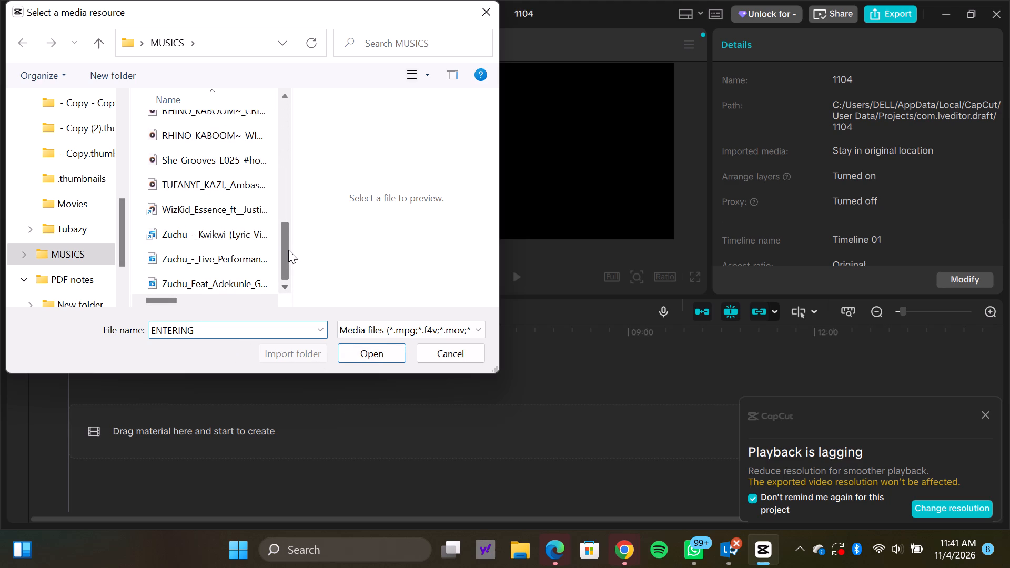
left_click_drag(288, 250, 296, 147)
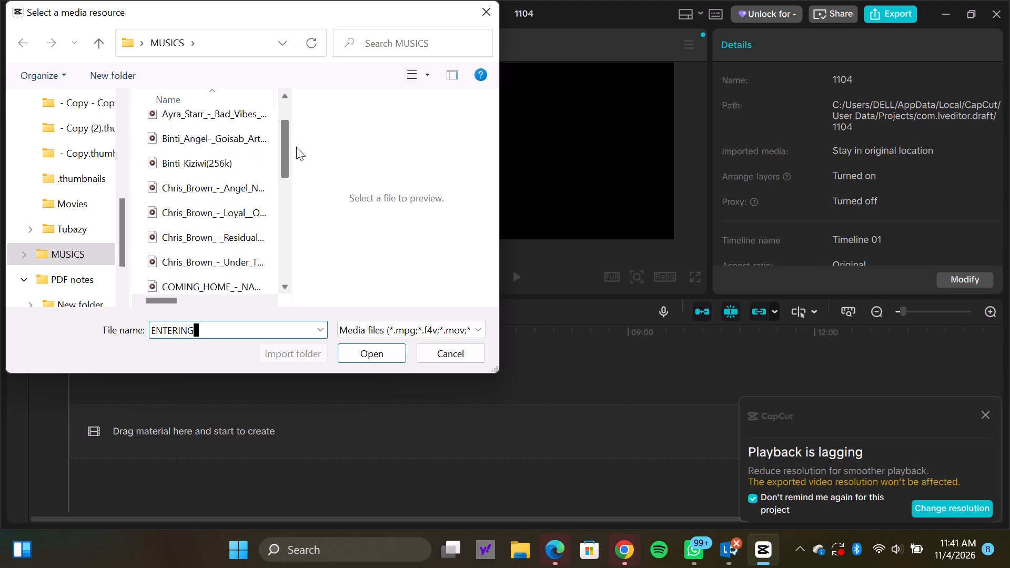
left_click_drag(296, 147, 299, 109)
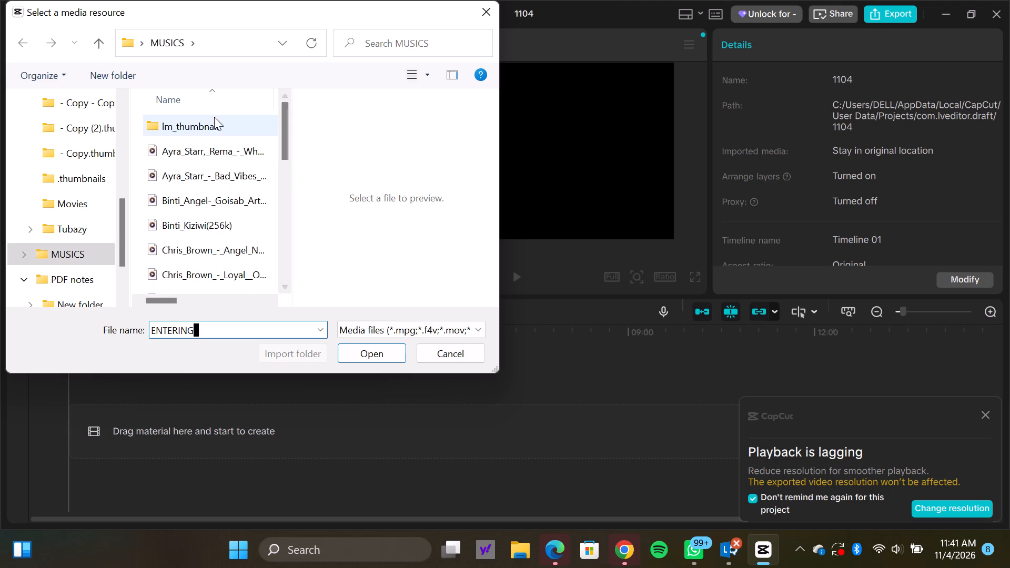
left_click(214, 131)
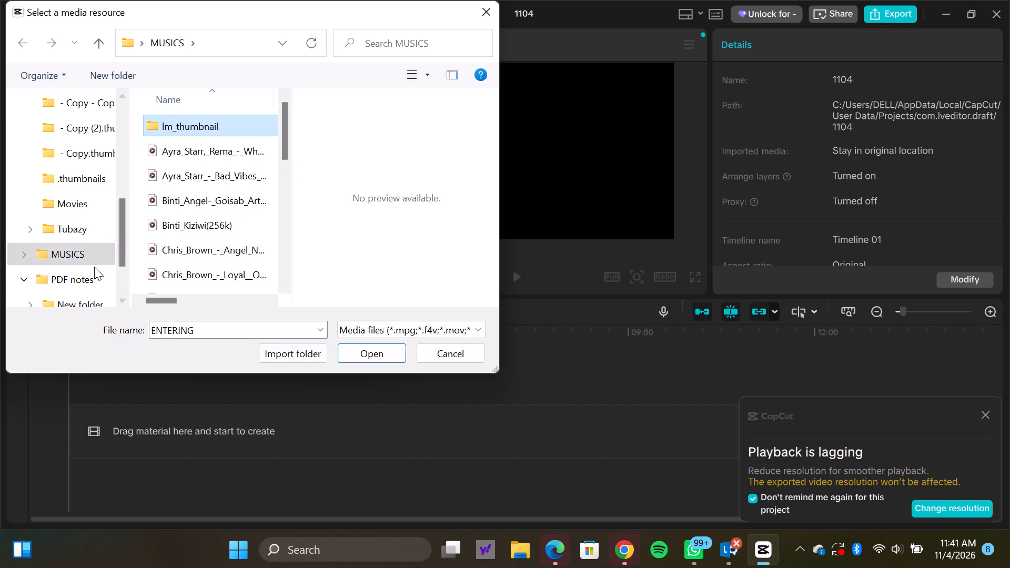
triple_click(126, 299)
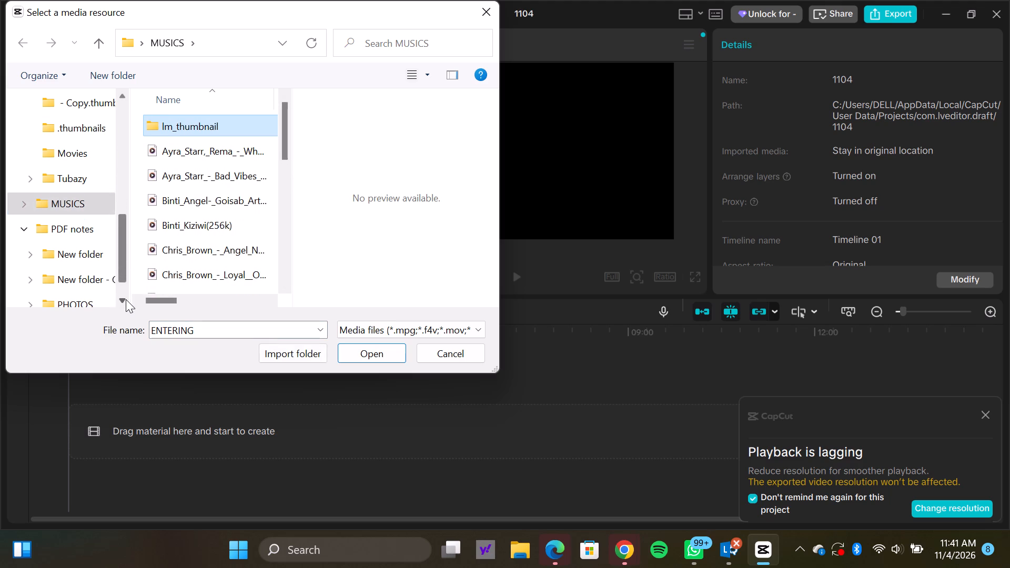
triple_click(126, 299)
double_click(126, 299)
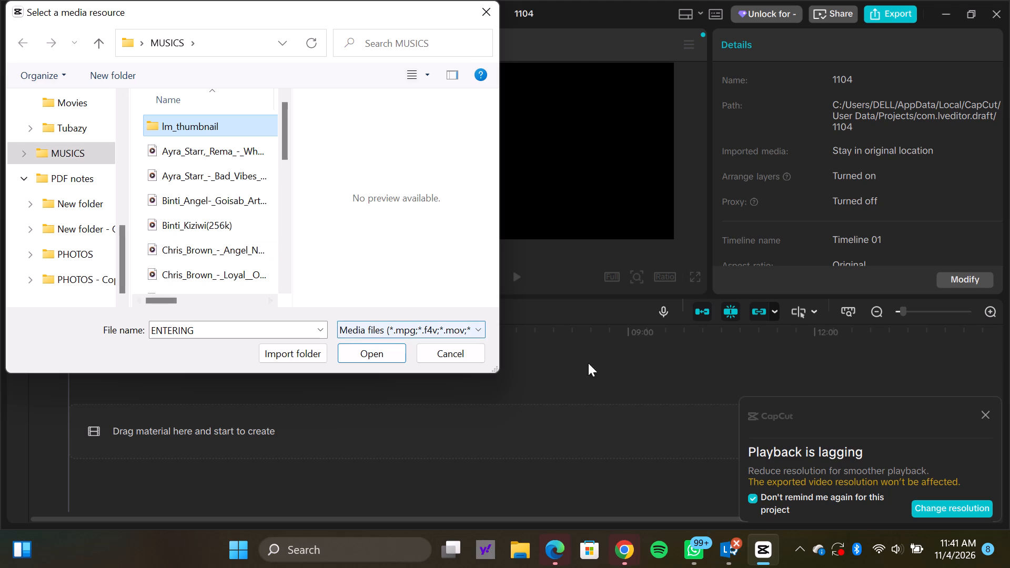
scroll(677, 544, "down", 1, "ctrl")
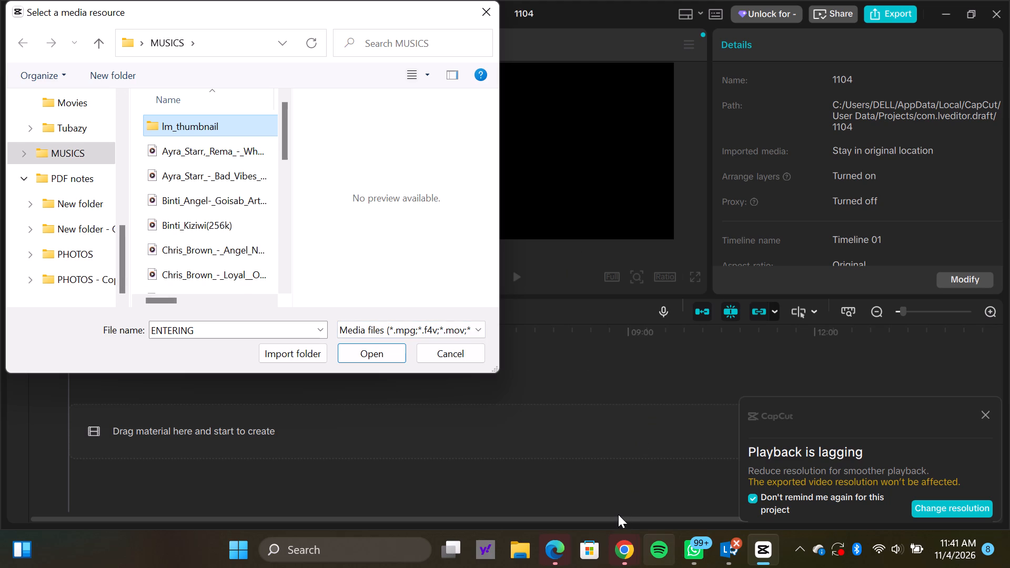
left_click(477, 10)
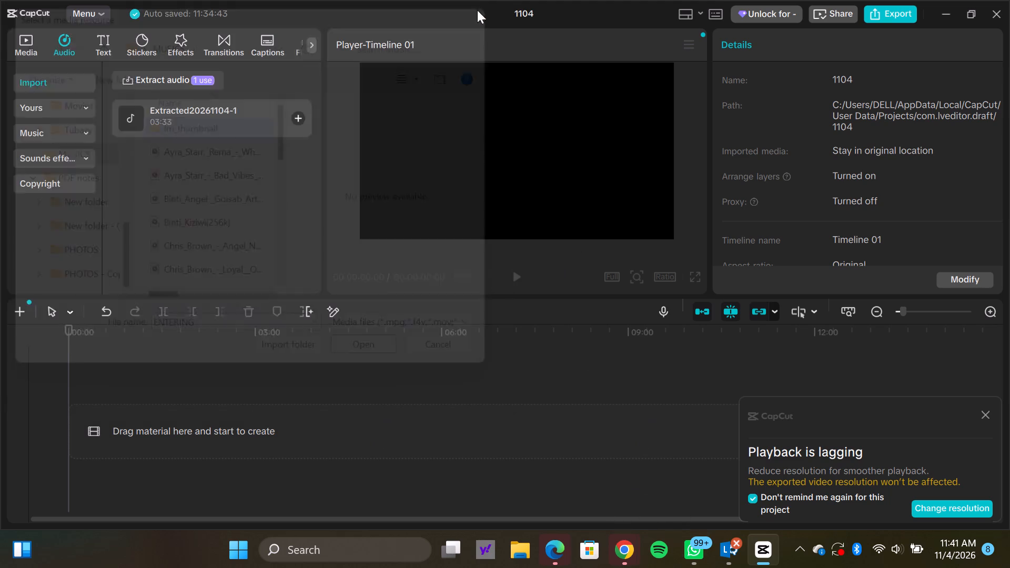
Switch to File Explorer, check the Music and MUSICS folders, and open the lowercase "music" folder.
left_click(945, 17)
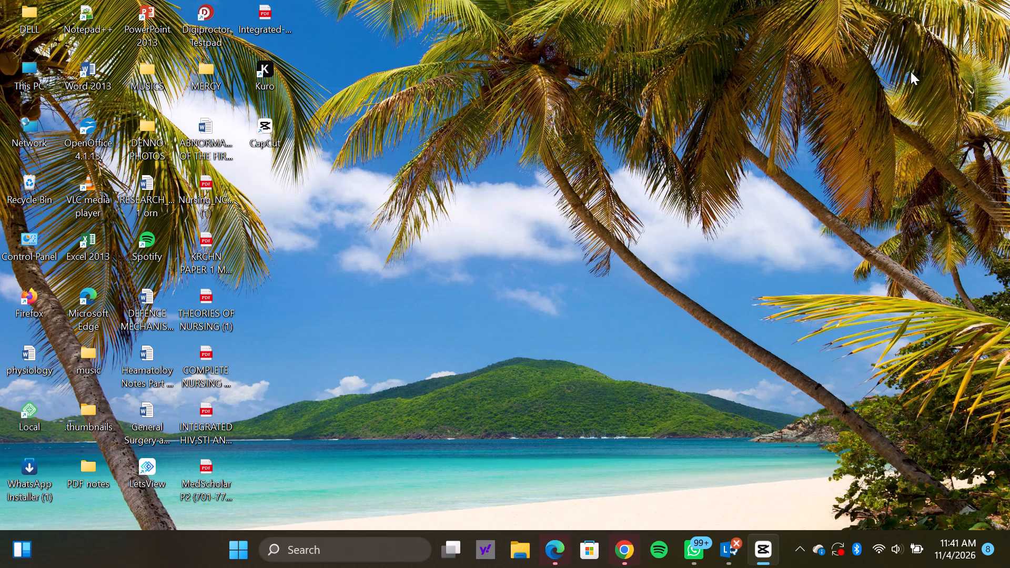
double_click(521, 552)
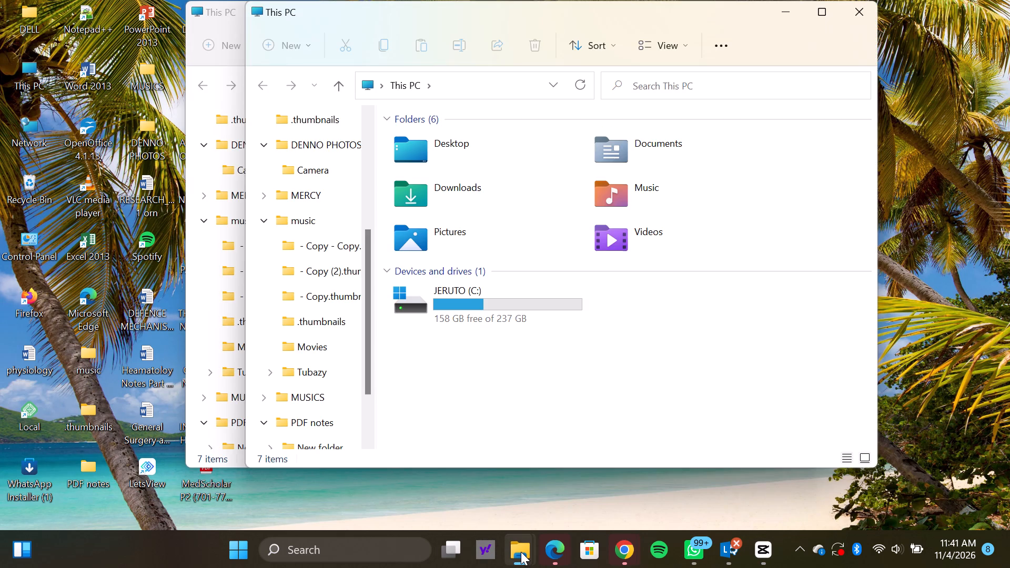
double_click(620, 212)
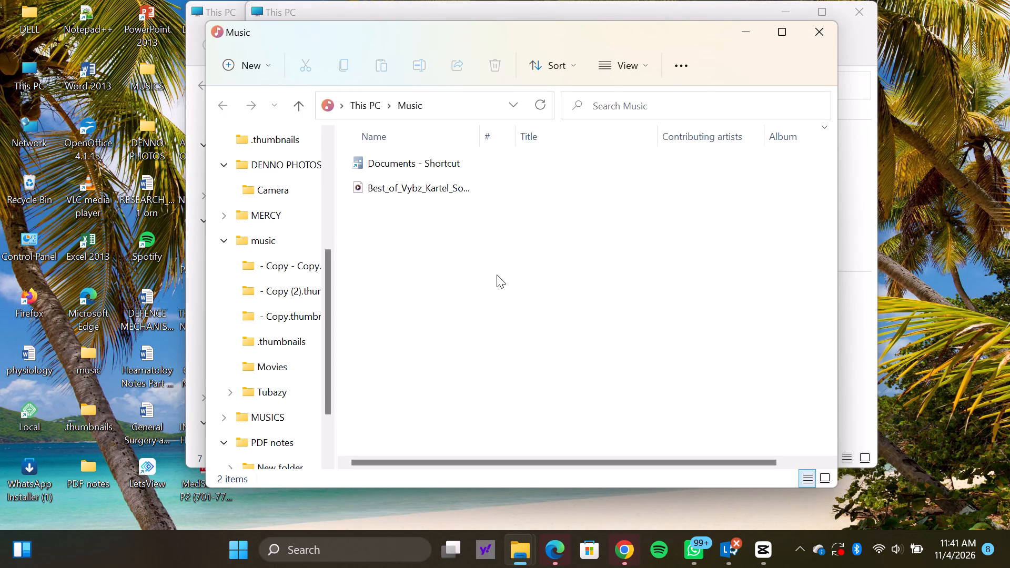
key("BackSpace")
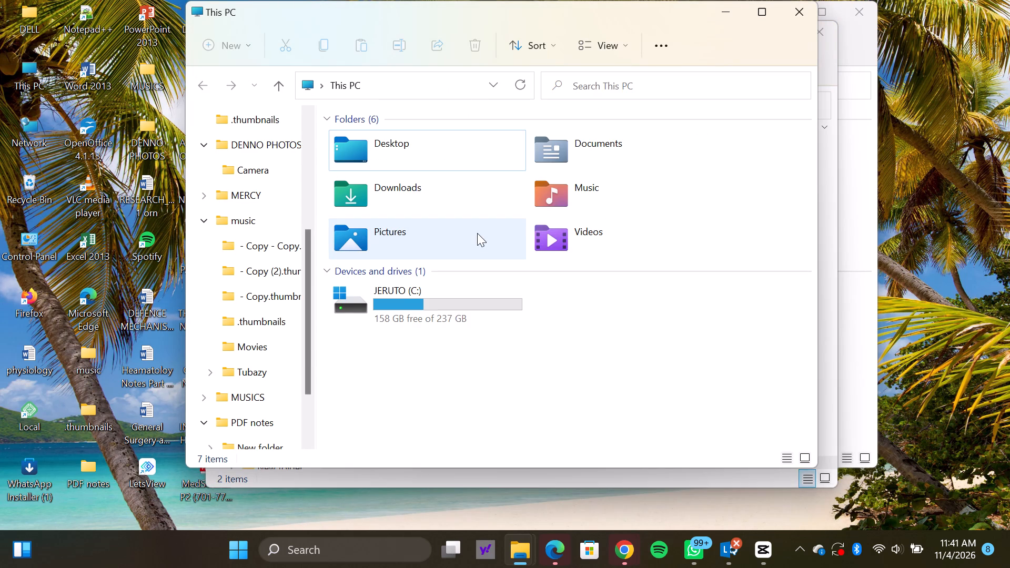
double_click(272, 397)
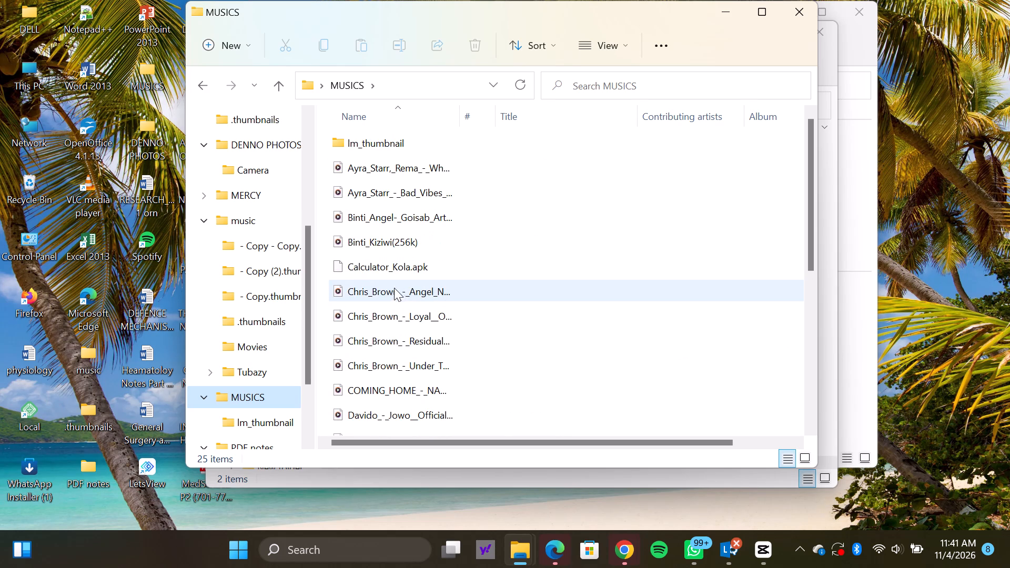
double_click(251, 219)
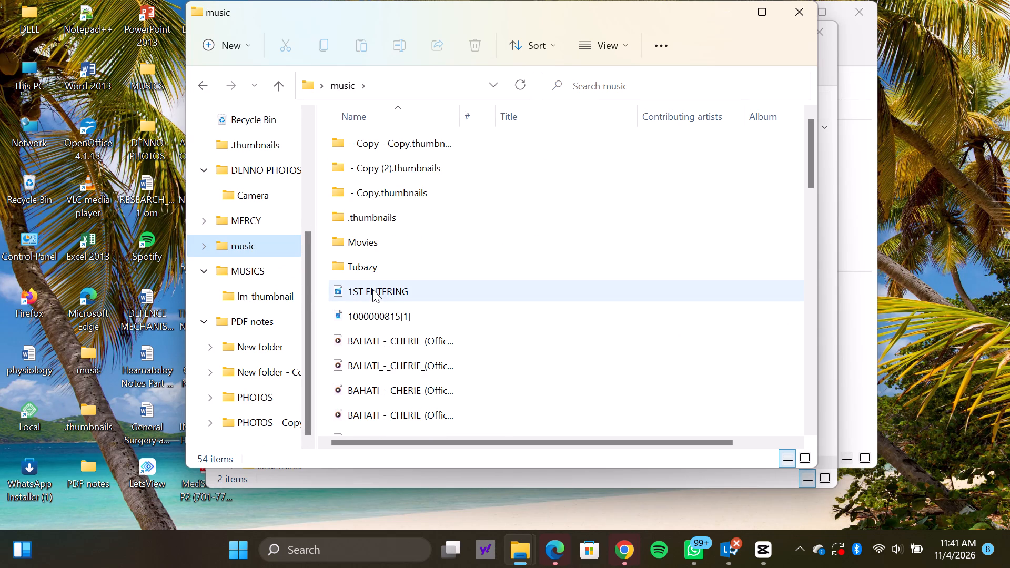
Examine the full list of apps offered for opening the 1ST ENTERING file, and dismiss it without choosing one.
left_click(372, 290)
right_click(372, 290)
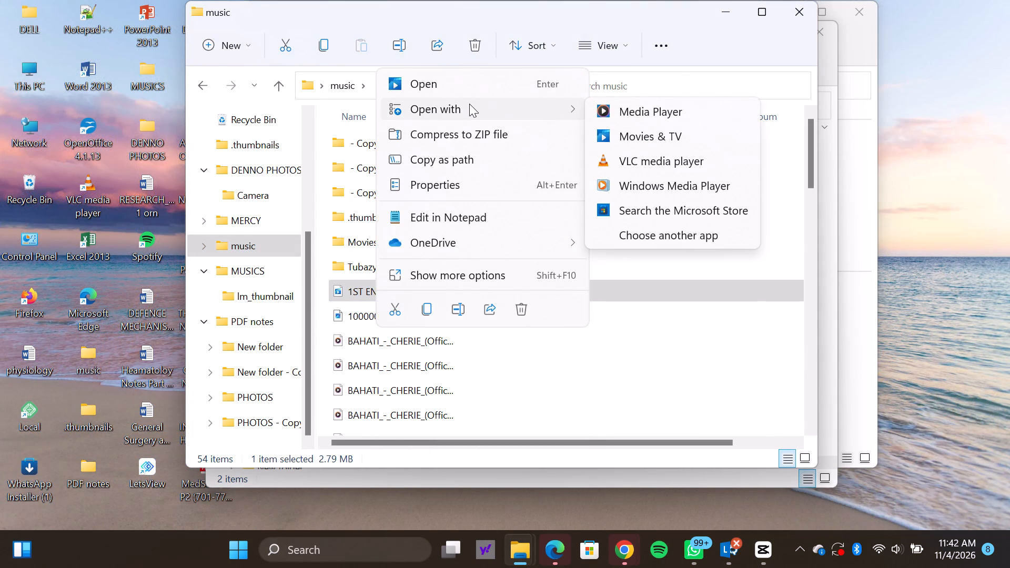
left_click(647, 228)
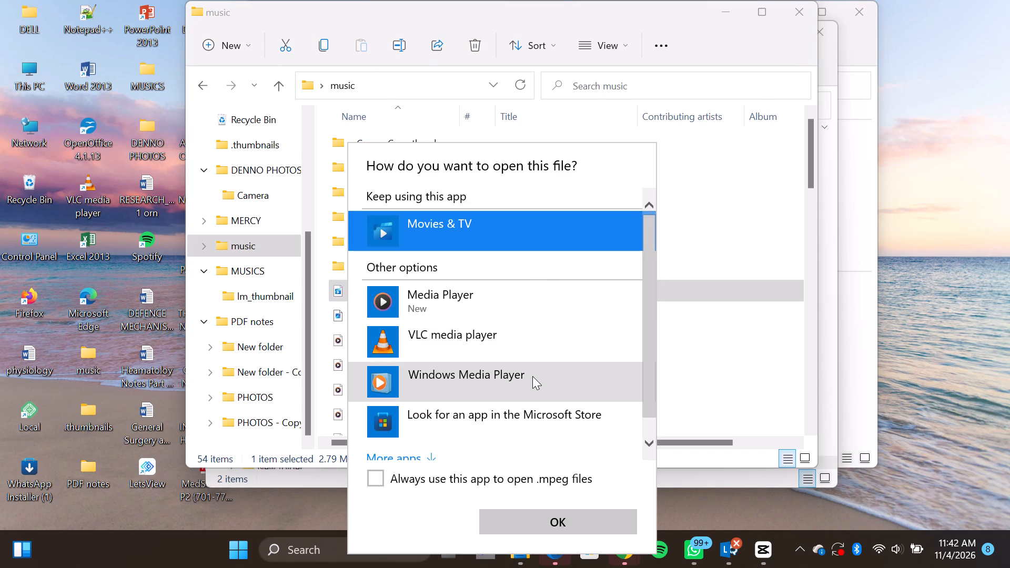
scroll(521, 440, "down", 2)
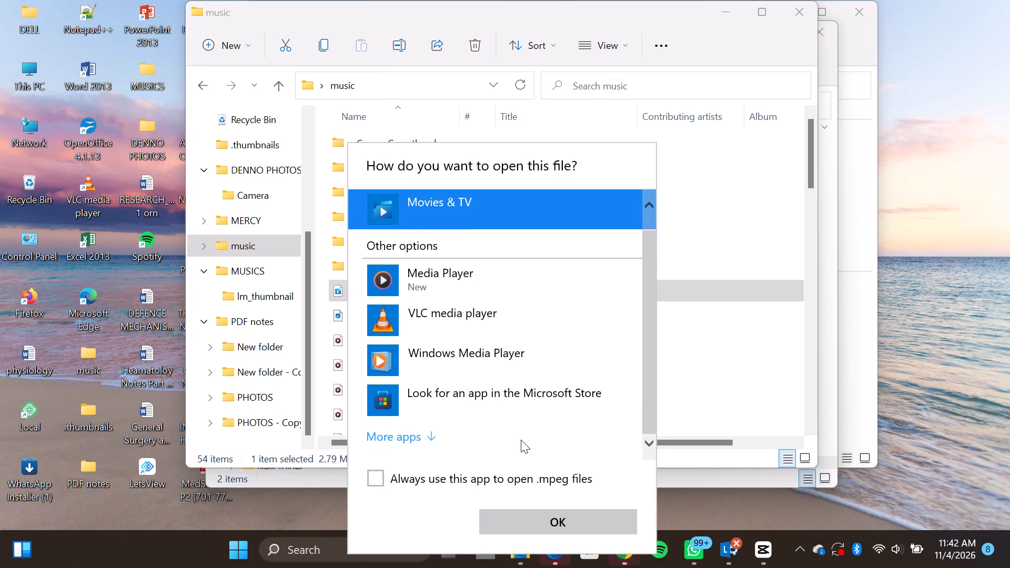
scroll(521, 440, "down", 2)
left_click(402, 437)
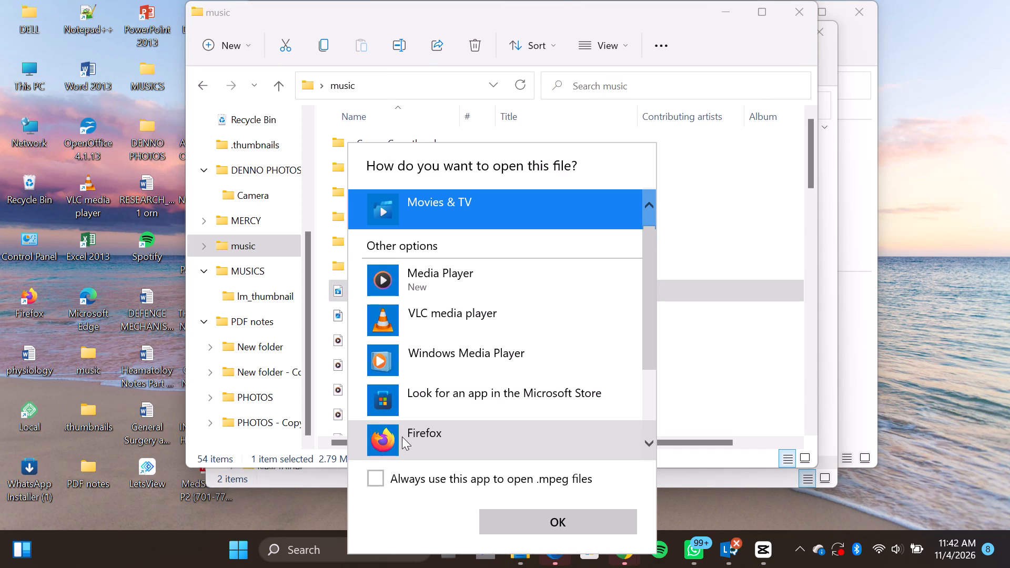
scroll(402, 437, "down", 7)
scroll(402, 437, "up", 5)
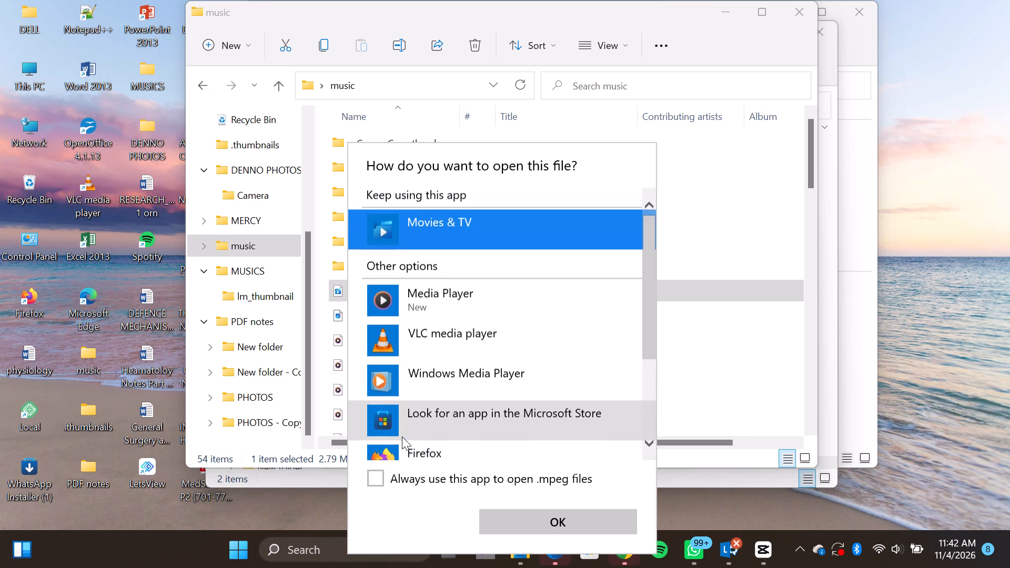
left_click(742, 292)
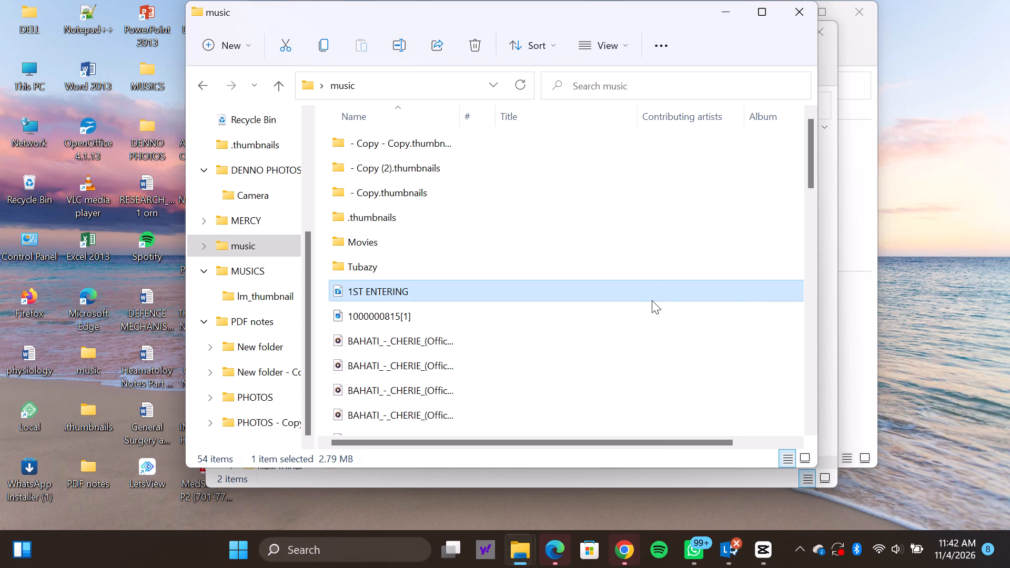
Copy the 1ST ENTERING file from the music folder into the MUSICS folder.
key("ctrl+c")
left_click(255, 274)
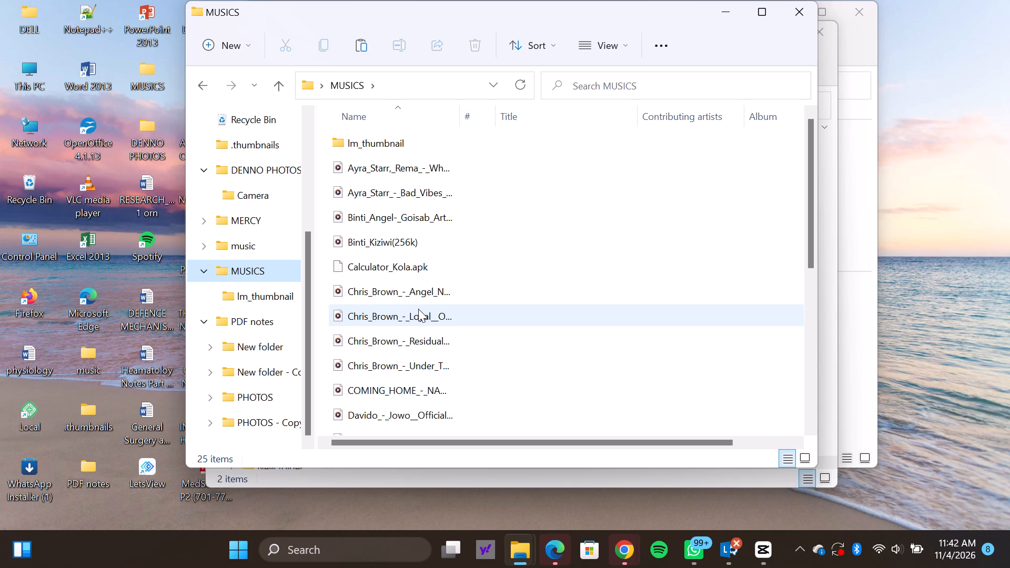
key("ctrl+v")
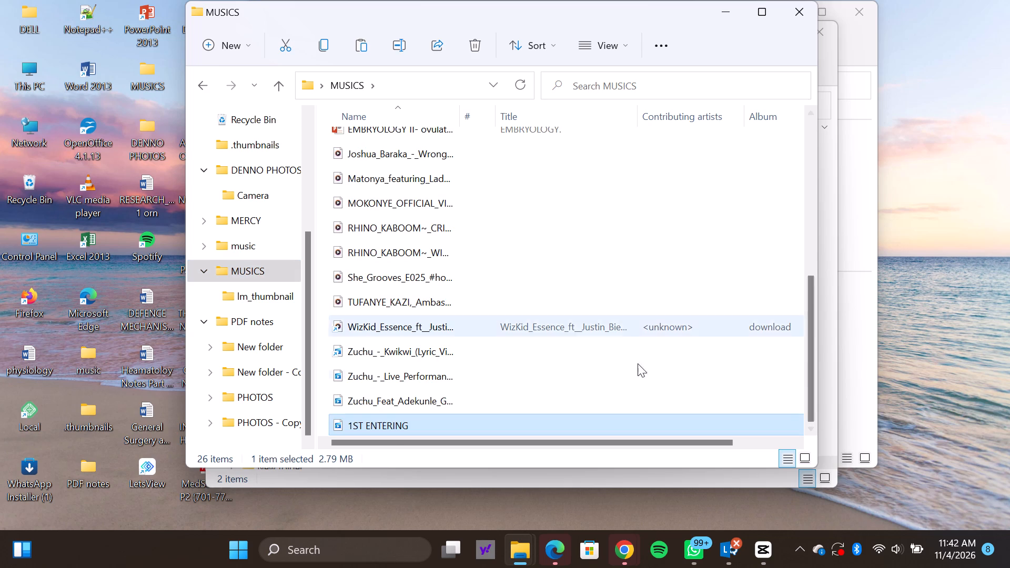
Copy the 1ST ENTERING file, close all open File Explorer windows, and return to the CapCut project.
key("ctrl+c")
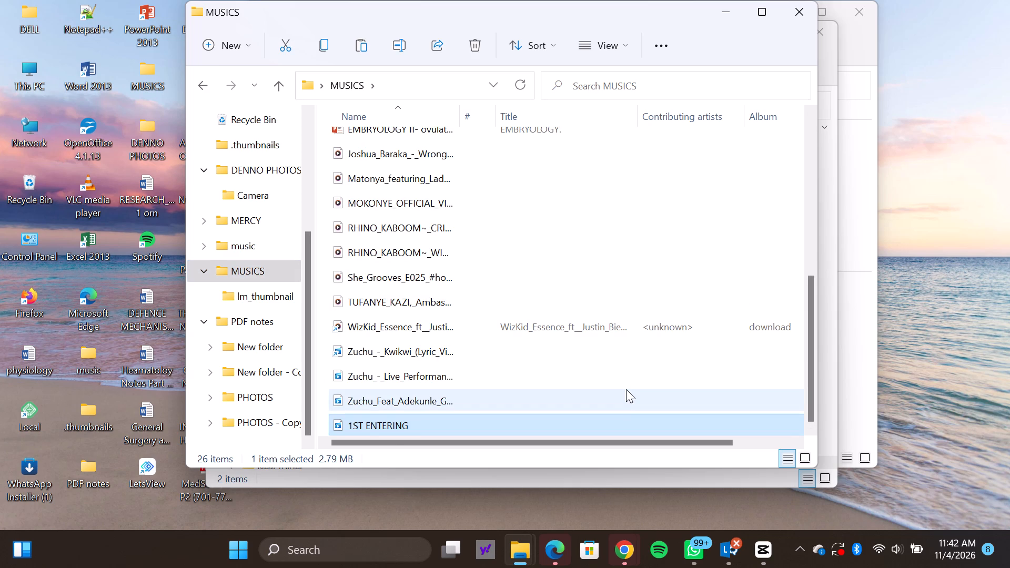
left_click(809, 12)
left_click(850, 9)
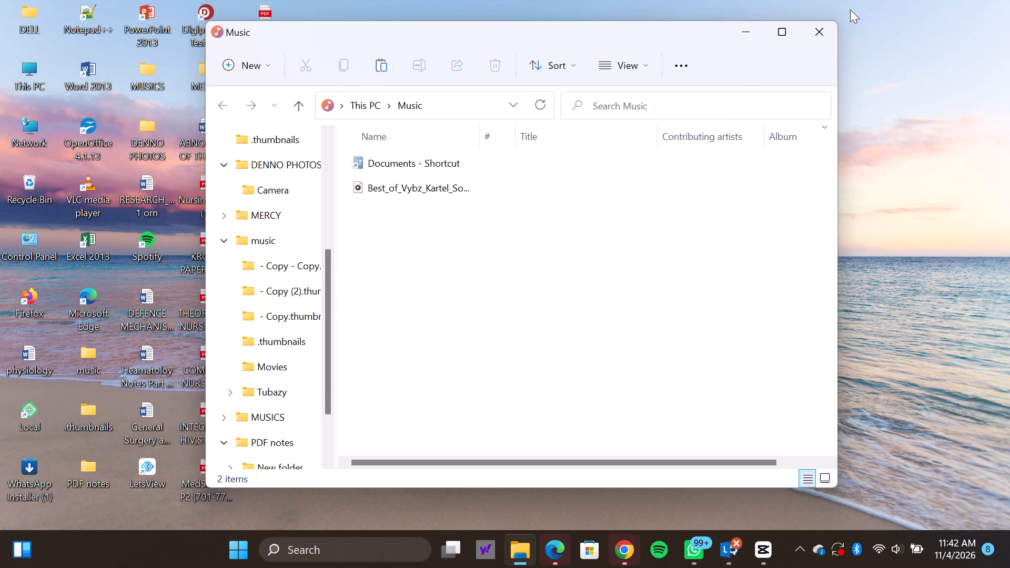
left_click(850, 9)
left_click(815, 39)
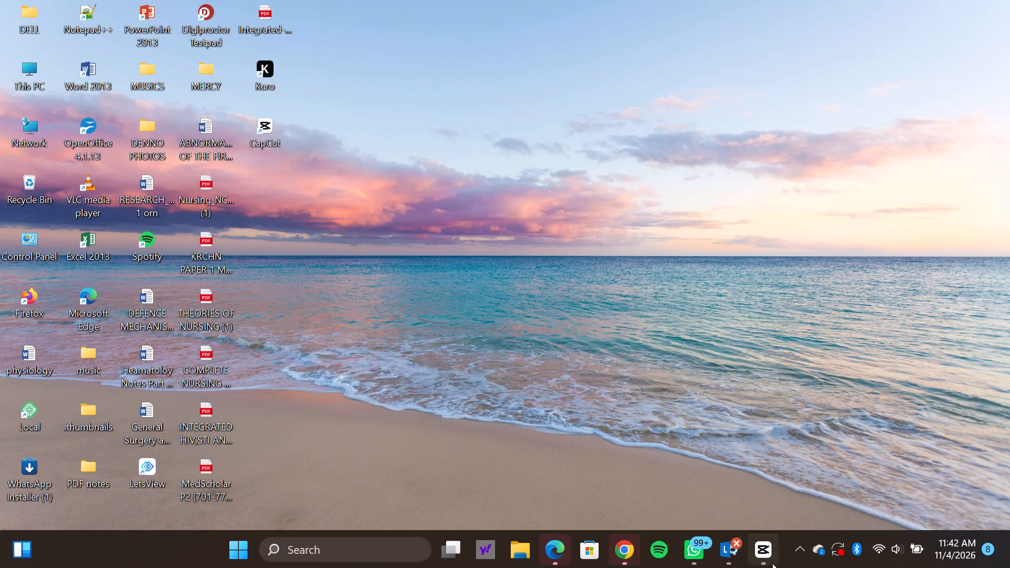
left_click(723, 465)
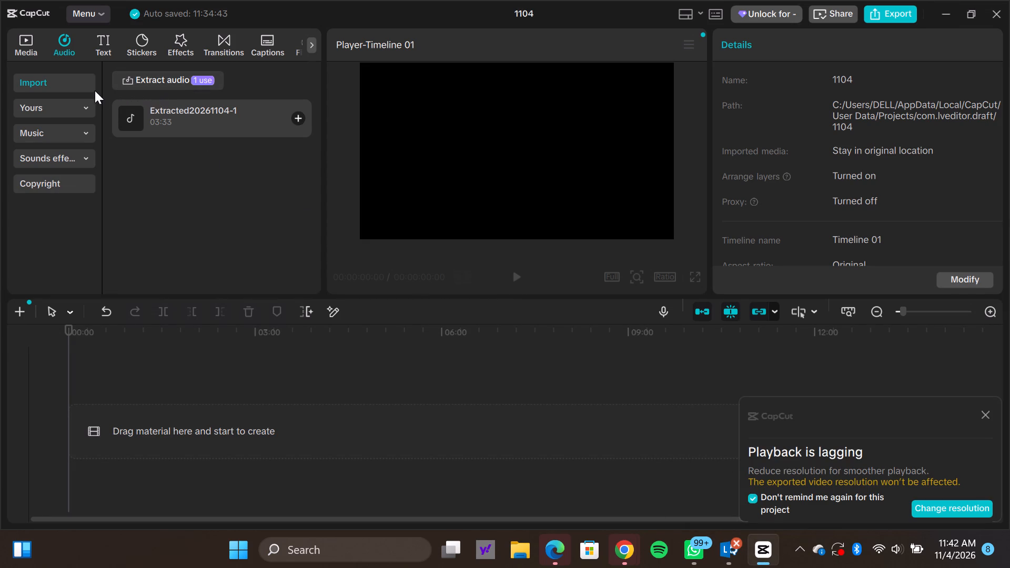
Extract the audio from the 1ST ENTERING file in the MUSICS folder.
left_click(143, 80)
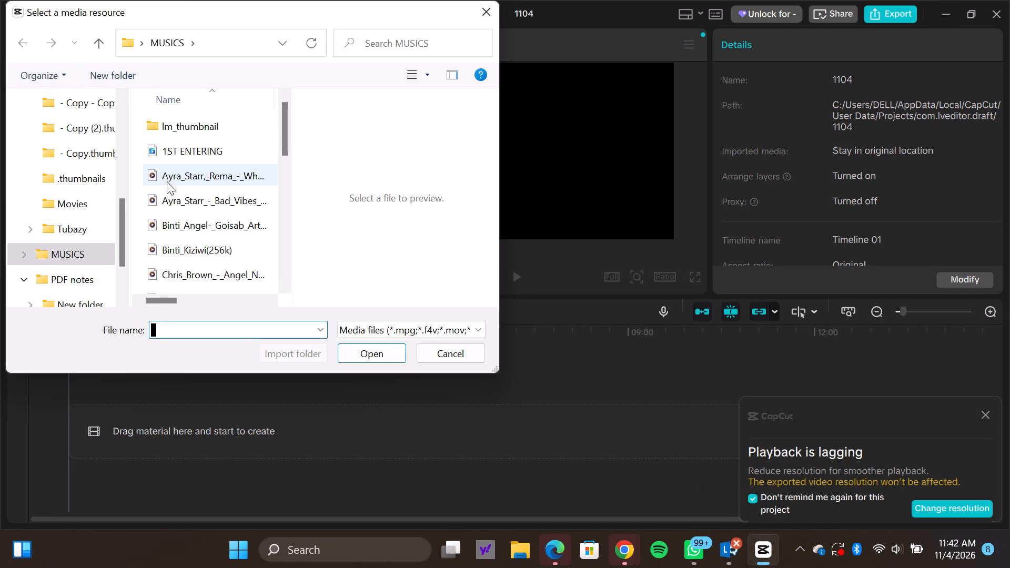
left_click(174, 145)
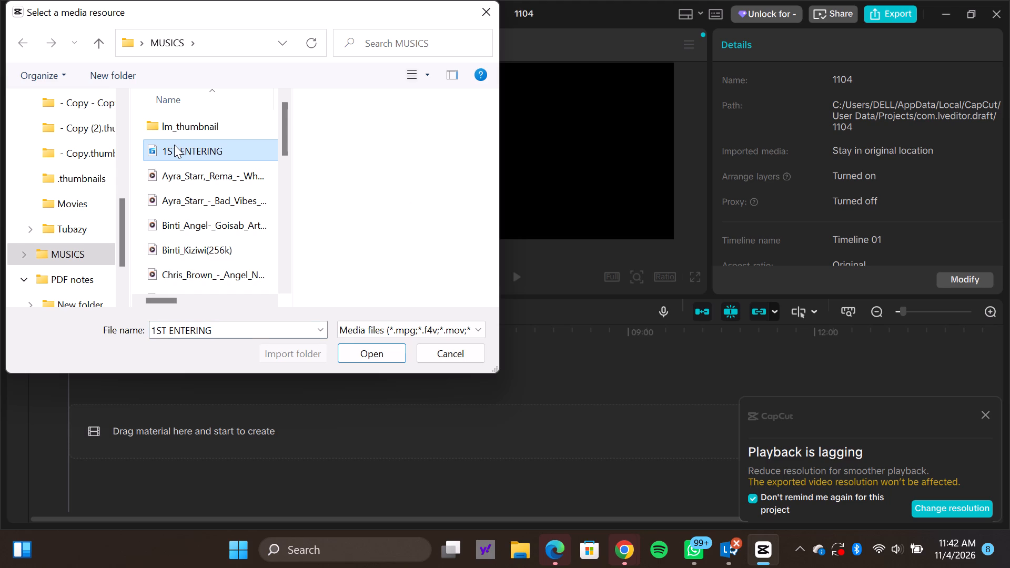
right_click(174, 145)
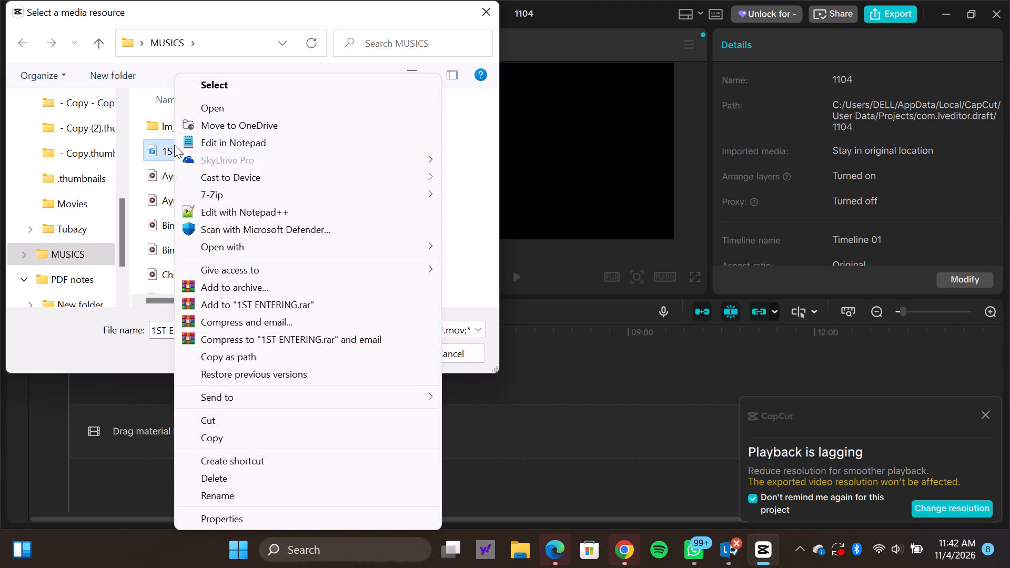
left_click(229, 103)
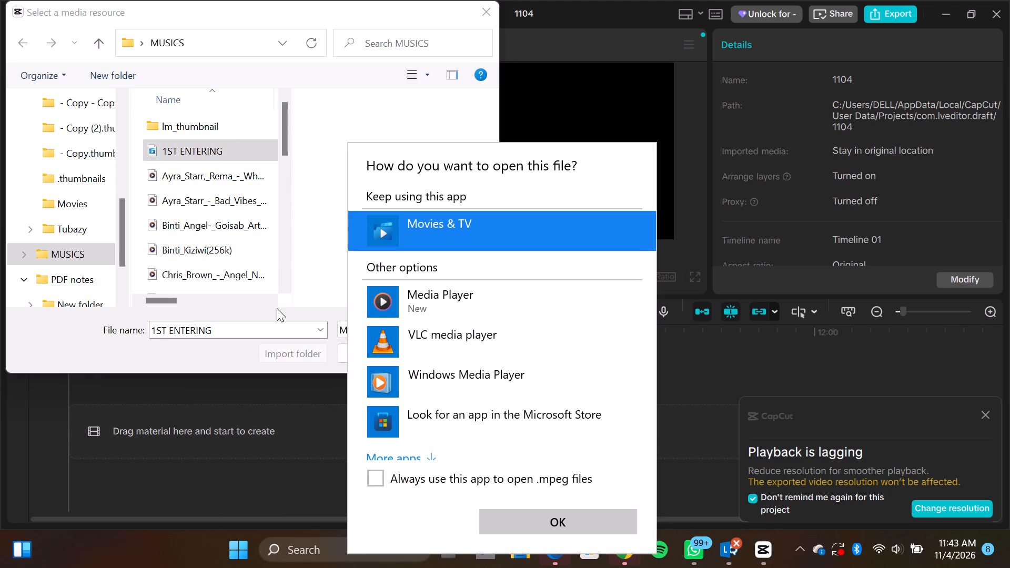
left_click(286, 433)
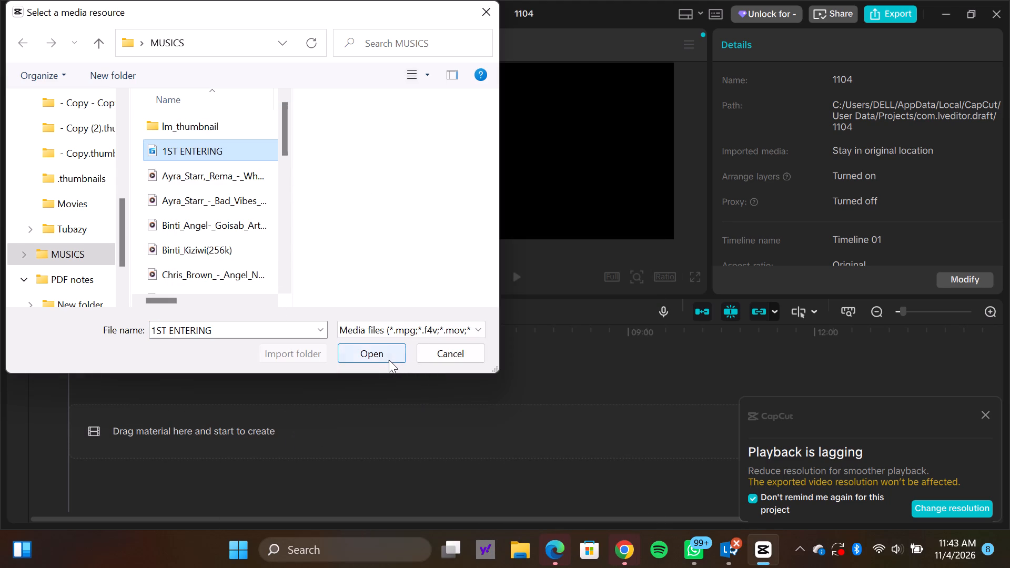
left_click(387, 359)
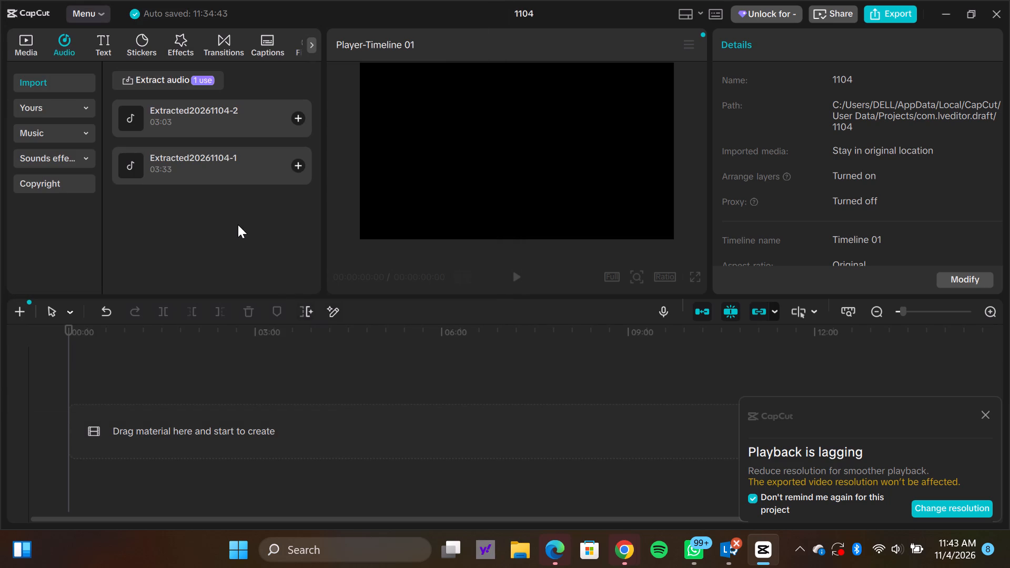
Preview the older extracted audio, Extracted20261104-1, from about 00:41 and pause the playback.
left_click(201, 158)
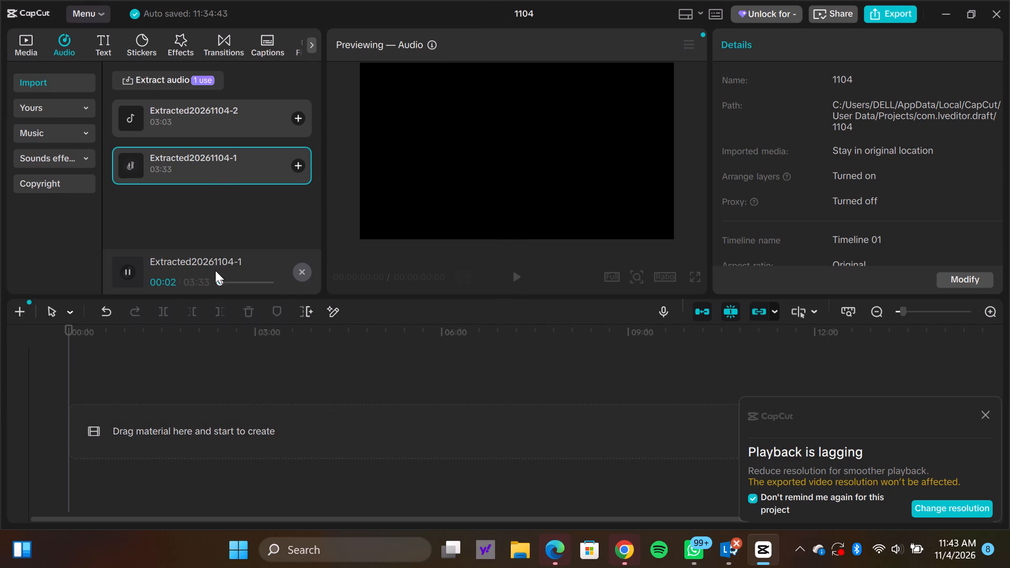
left_click(229, 280)
left_click(126, 267)
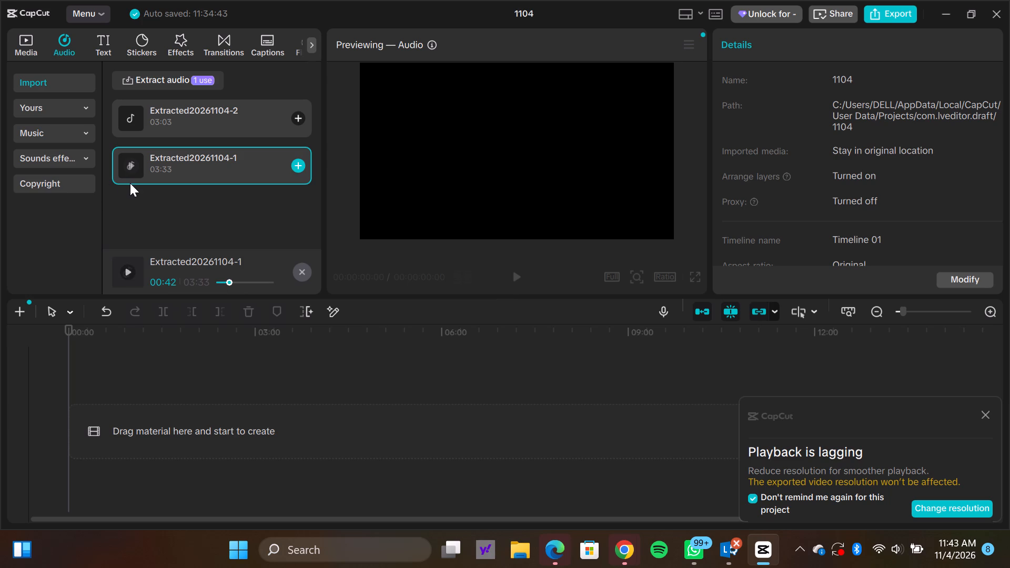
Delete the older extracted audio, Extracted20261104-1, from the imported audio.
right_click(226, 148)
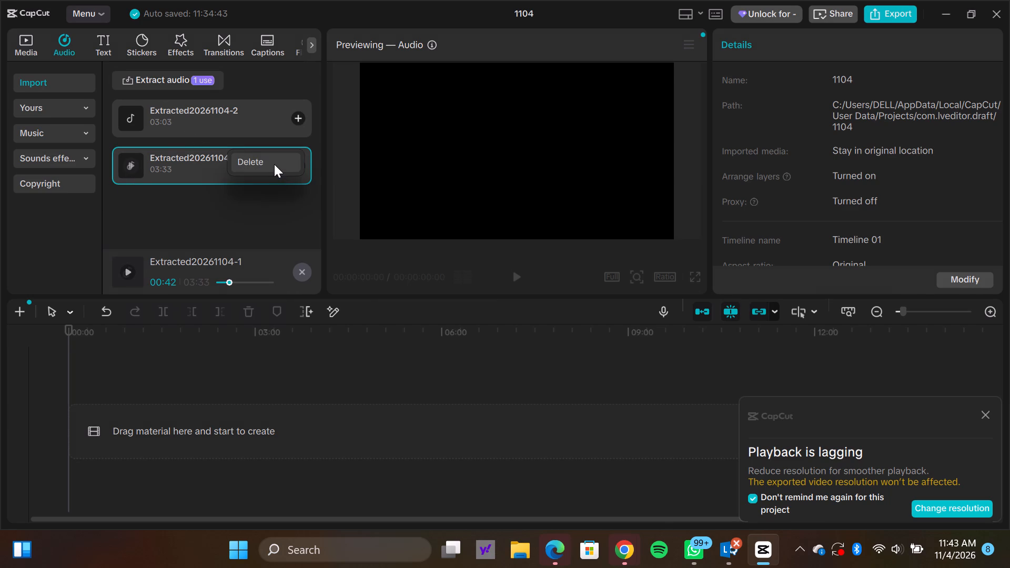
left_click(274, 164)
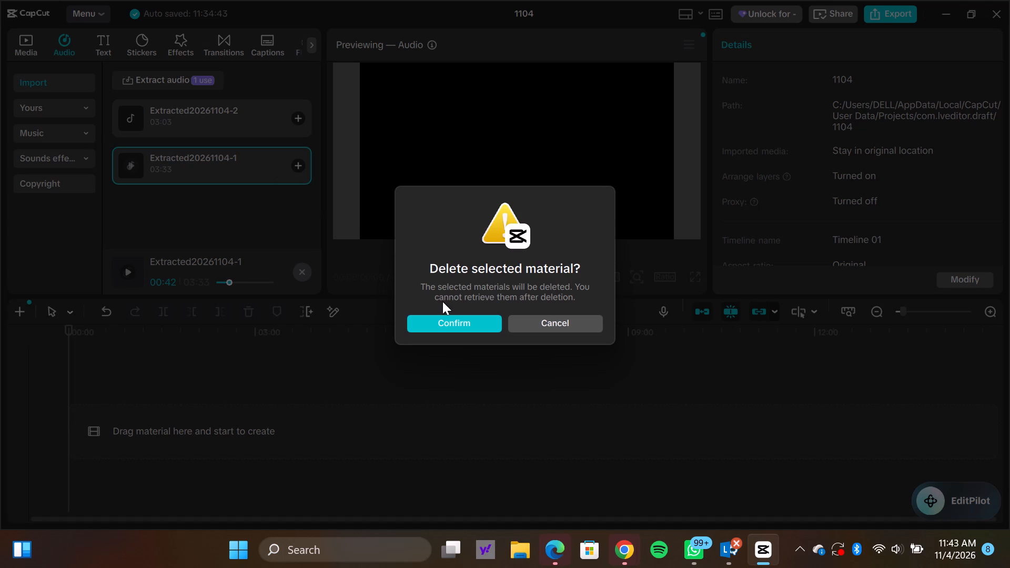
left_click(451, 315)
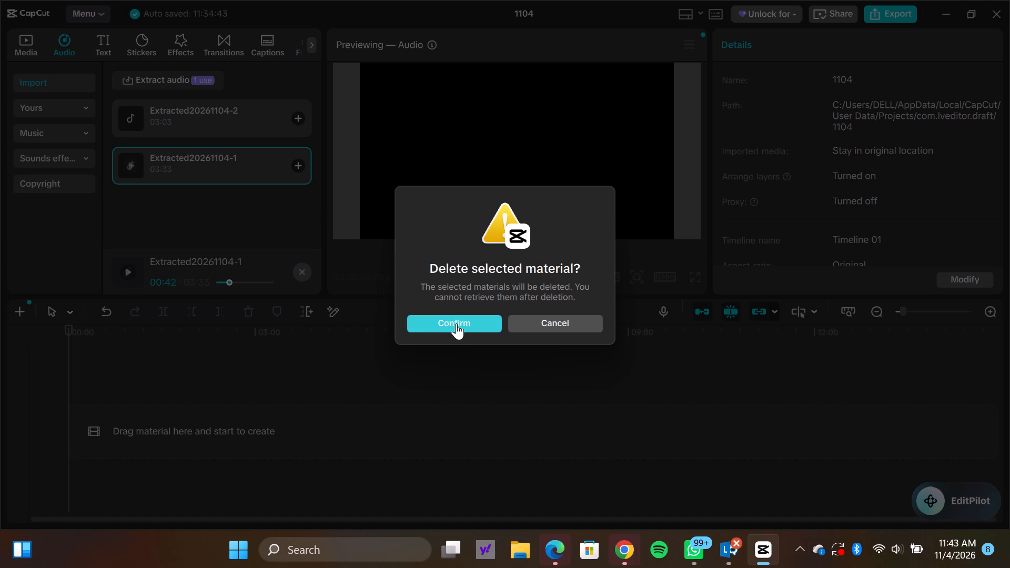
left_click(456, 323)
Play the remaining extracted audio, Extracted20261104-2, and try to place it on the empty timeline.
left_click(191, 127)
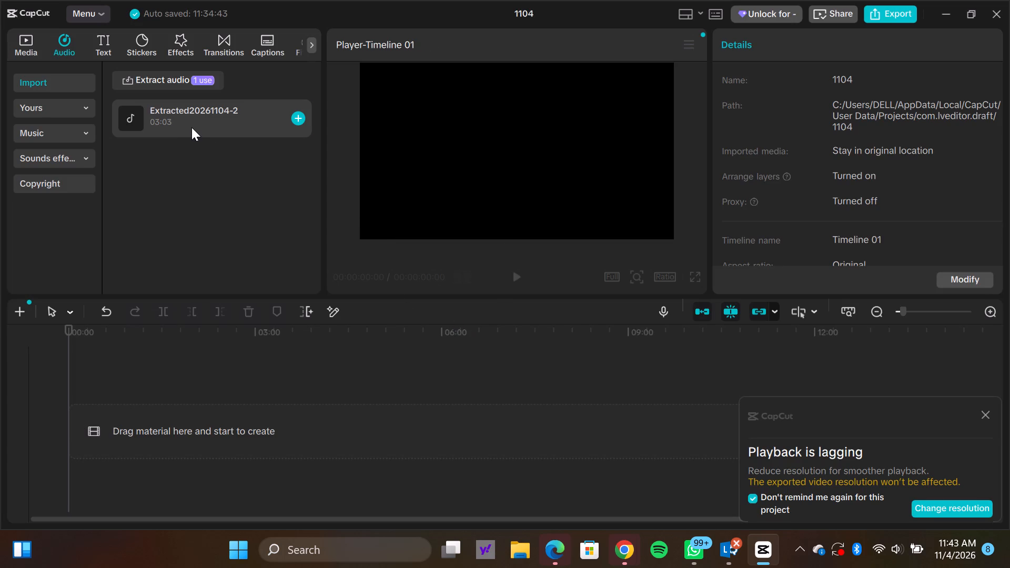
left_click_drag(191, 127, 176, 110)
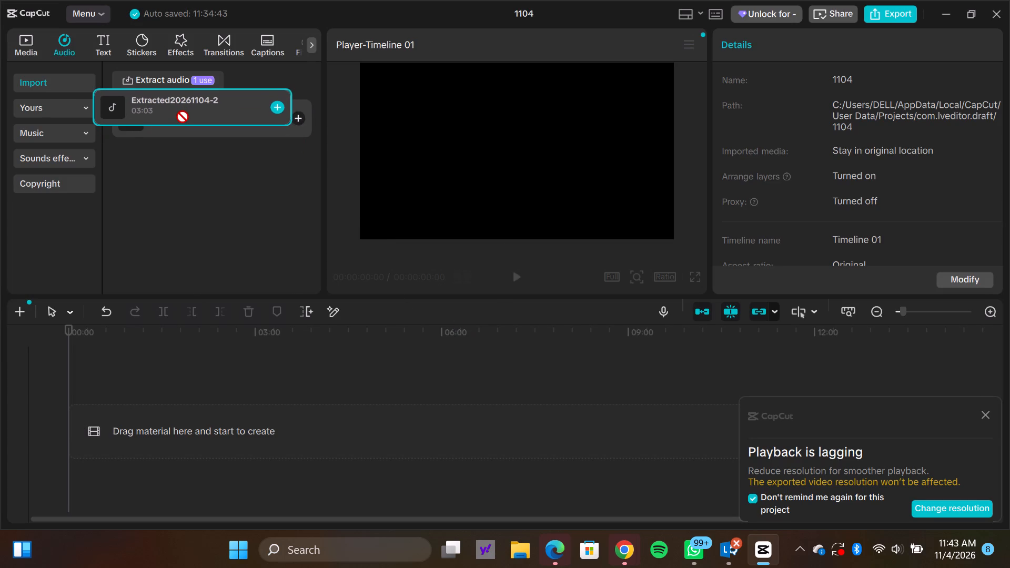
left_click_drag(176, 110, 196, 140)
left_click(185, 121)
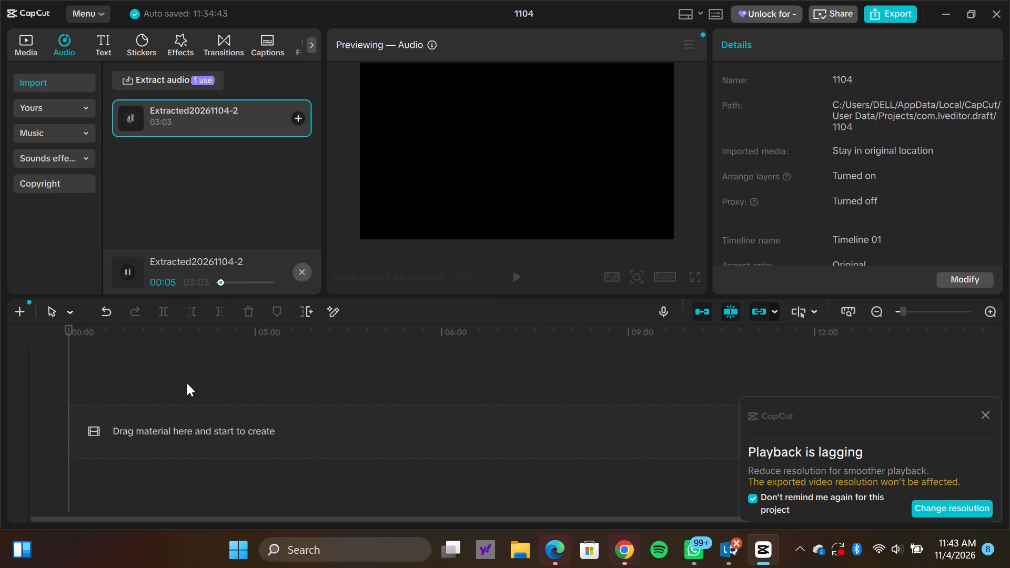
double_click(210, 423)
Place the extracted audio, Extracted20261104-2, at the very start of the empty timeline.
left_click_drag(215, 110, 141, 419)
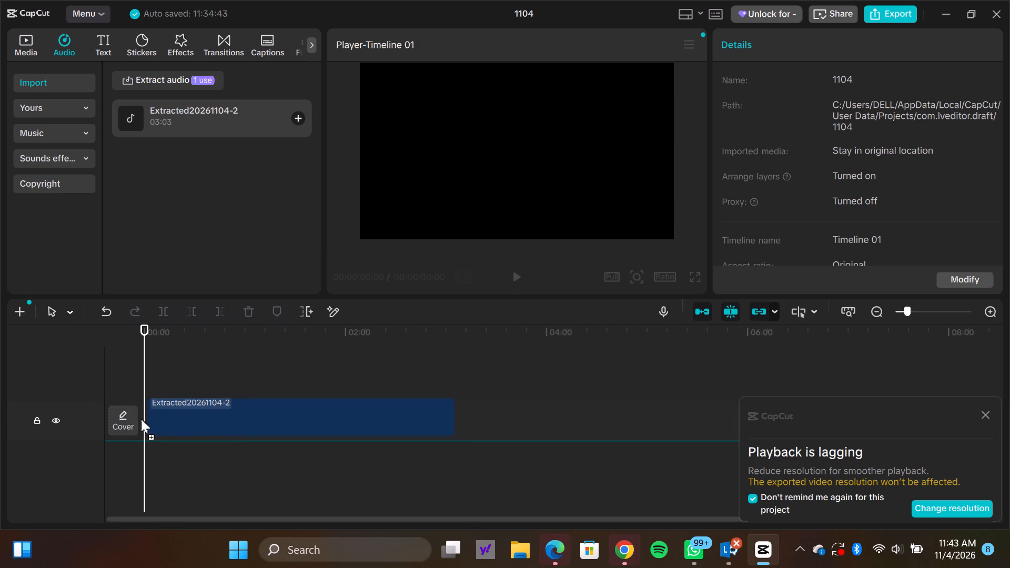
left_click_drag(141, 419, 140, 422)
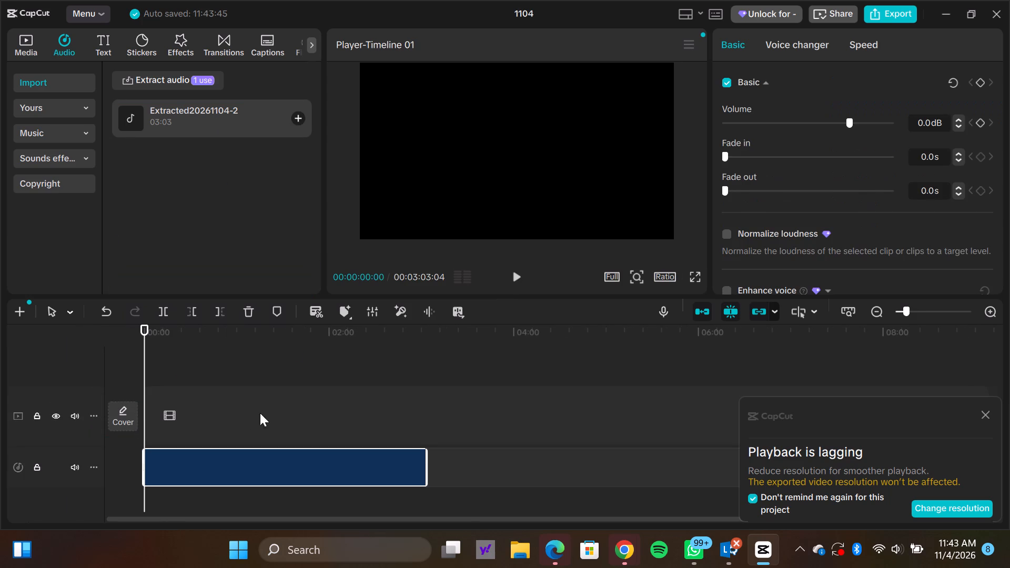
Return the playhead to 00:00:00:00 and play the placed audio from the beginning of the timeline.
left_click(312, 410)
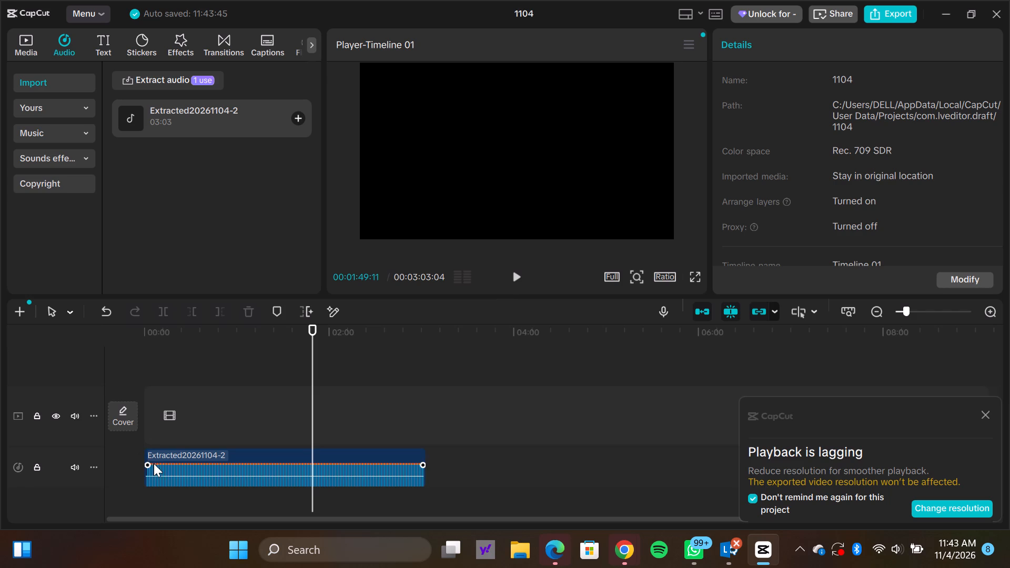
left_click(151, 411)
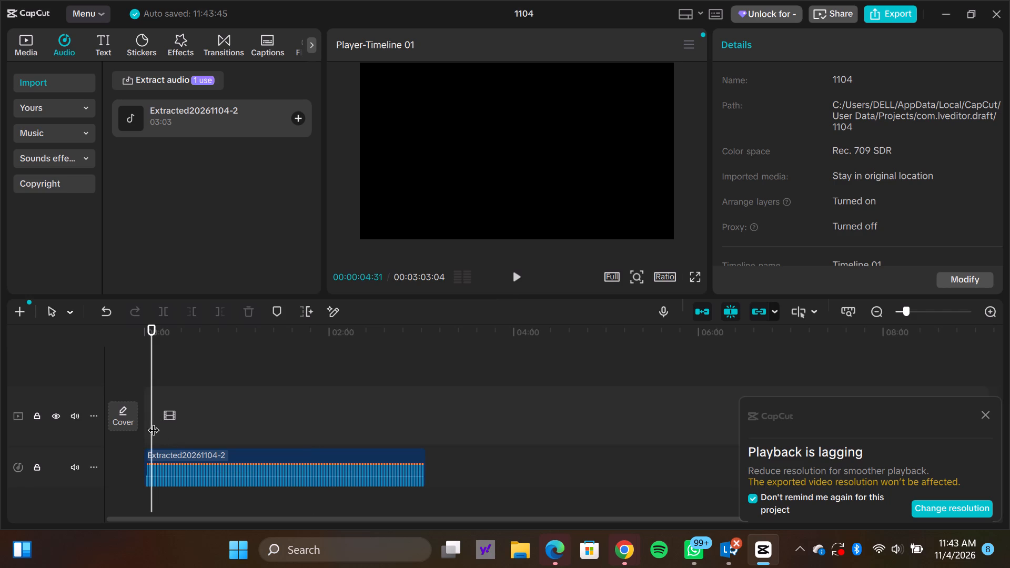
left_click(150, 416)
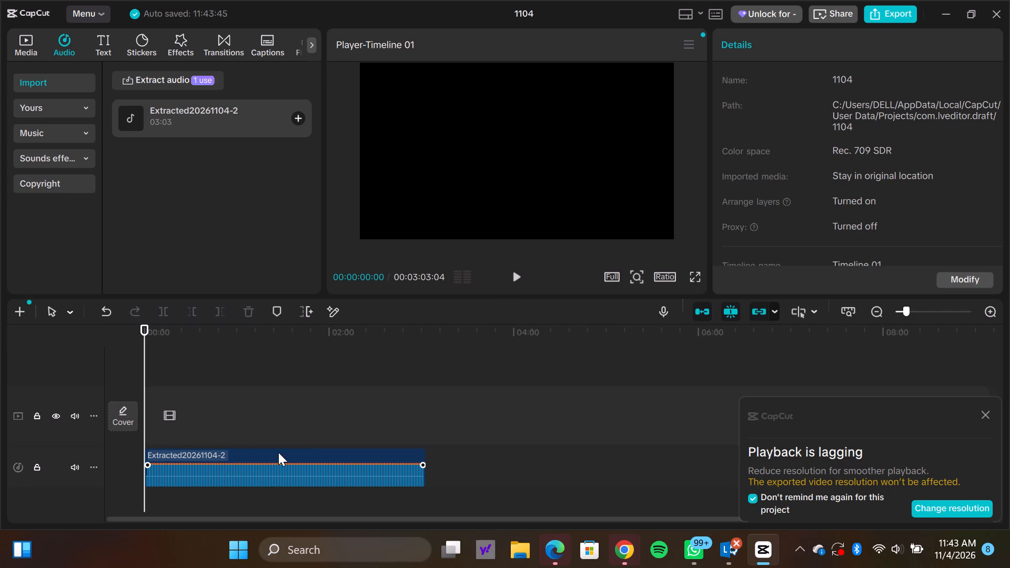
left_click(516, 278)
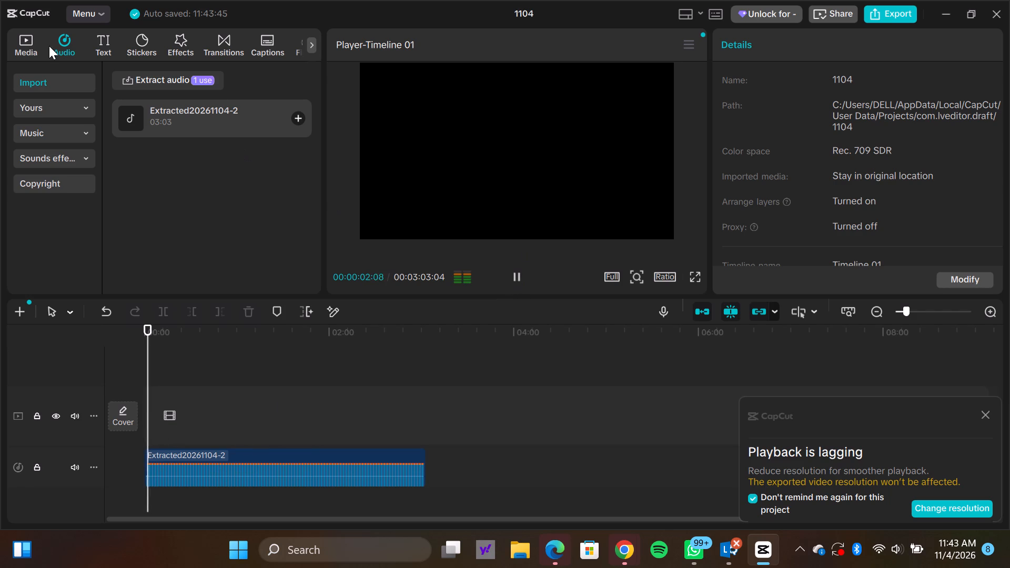
Minimize the editor window while the timeline audio is playing.
left_click(950, 8)
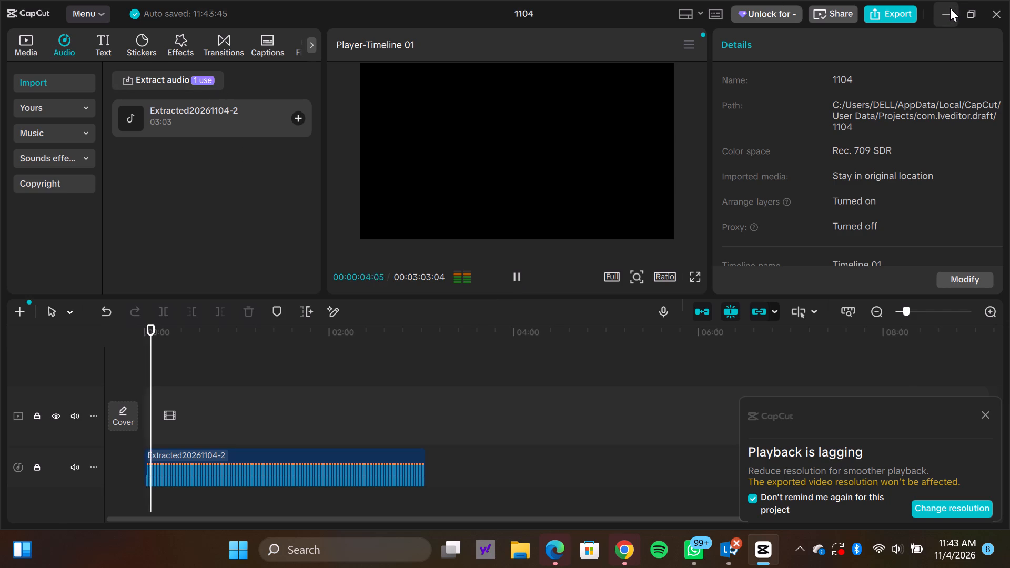
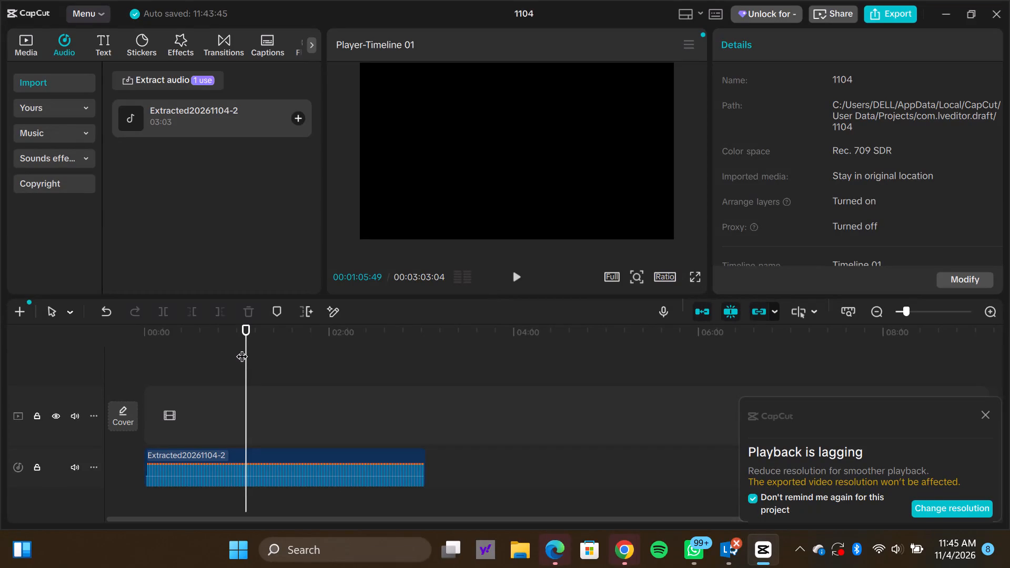
Return the playhead to the start of the timeline at 00:00 and play the extracted song.
left_click_drag(246, 350, 215, 361)
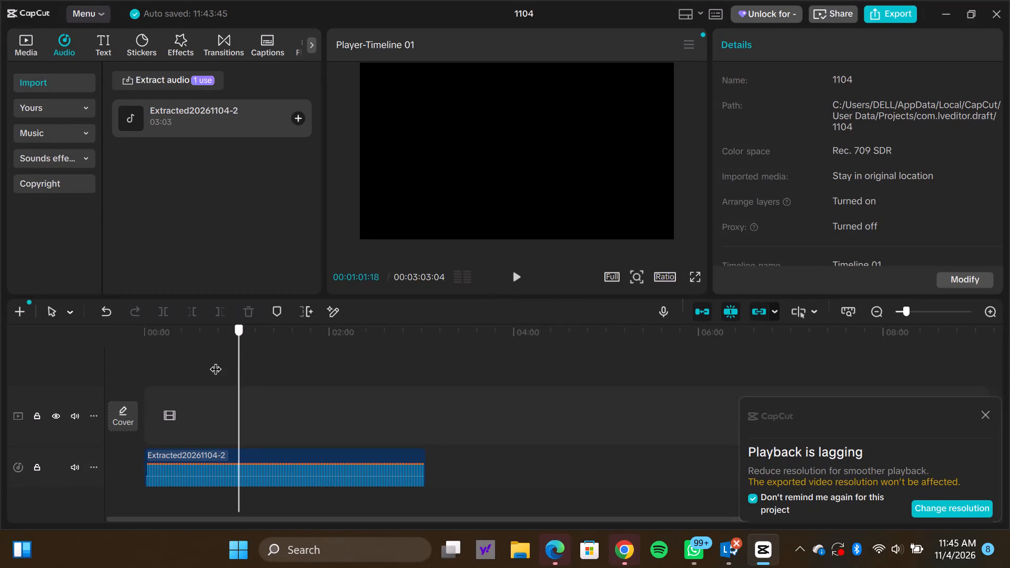
left_click_drag(215, 361, 139, 369)
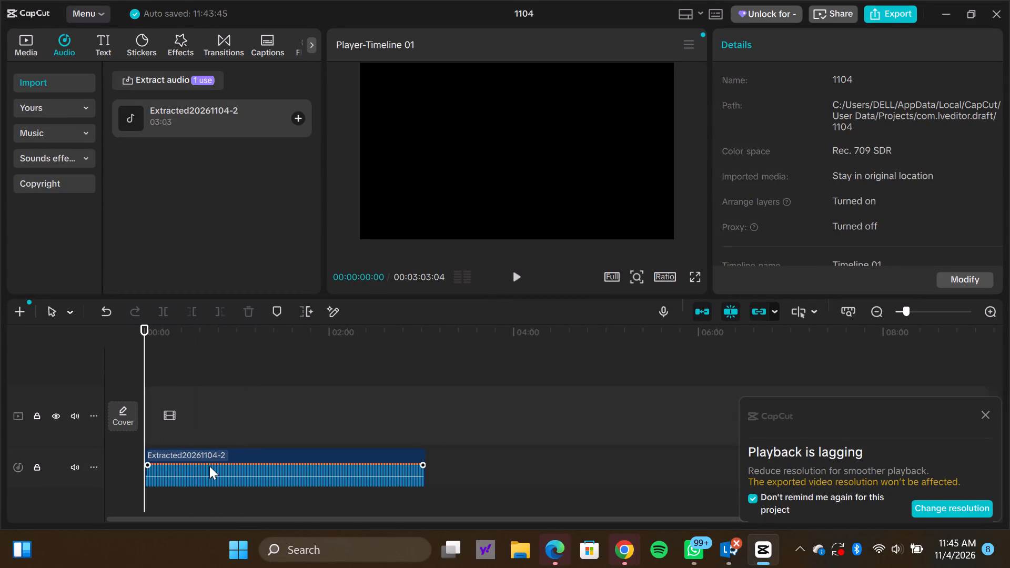
left_click(516, 278)
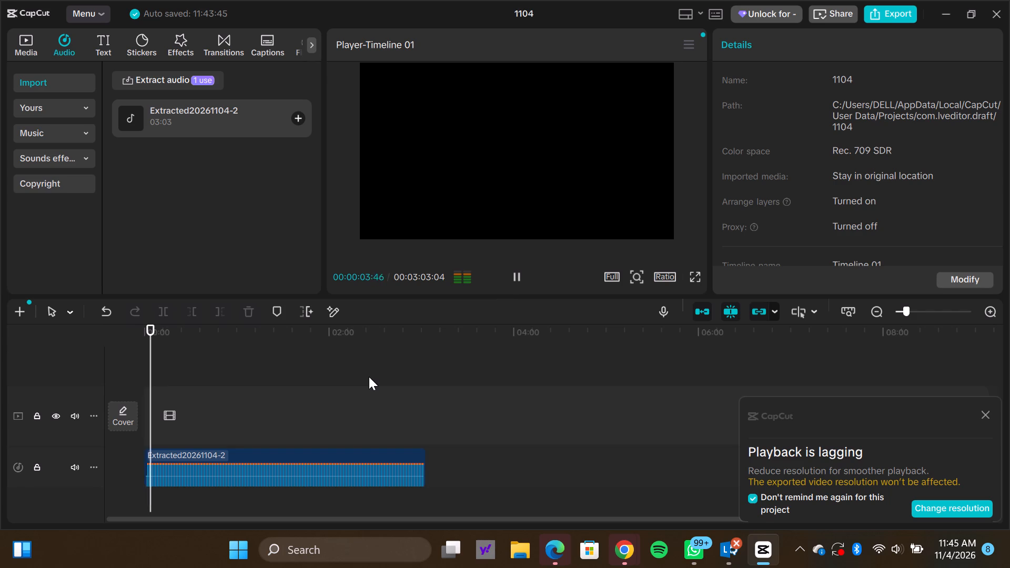
Raise the computer's system volume to roughly a quarter of its range while the song plays.
left_click(893, 557)
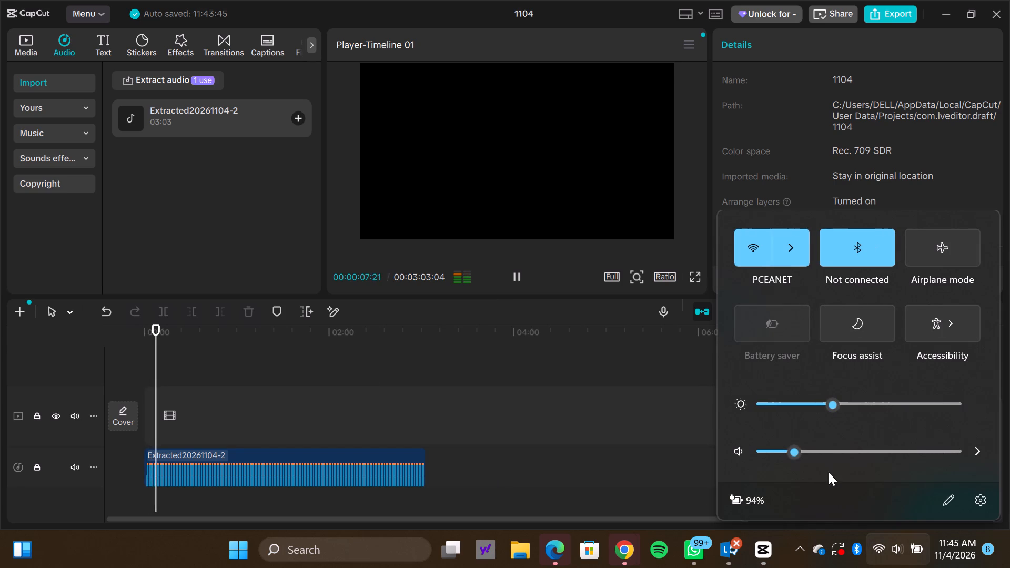
left_click(822, 454)
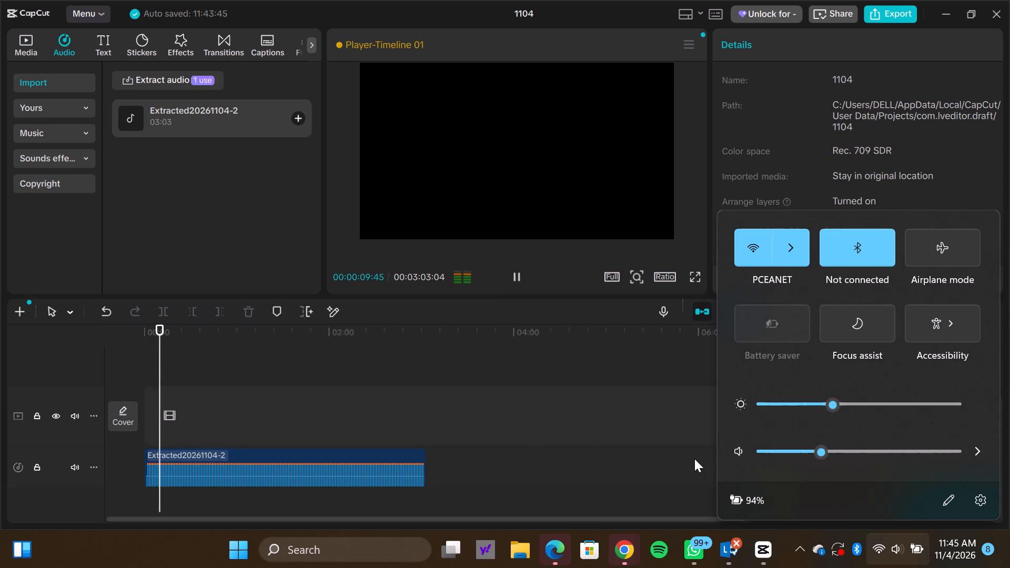
left_click(811, 451)
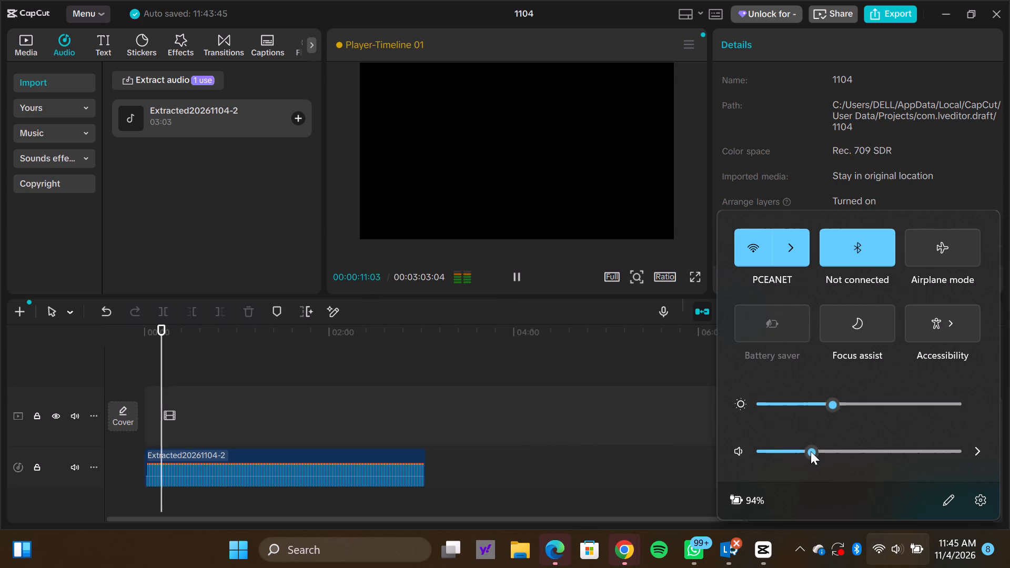
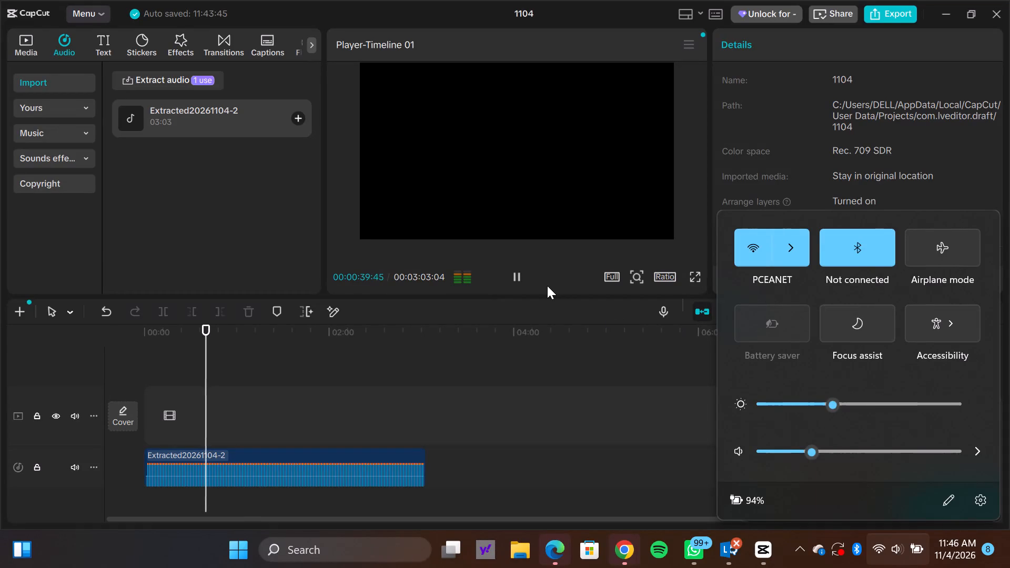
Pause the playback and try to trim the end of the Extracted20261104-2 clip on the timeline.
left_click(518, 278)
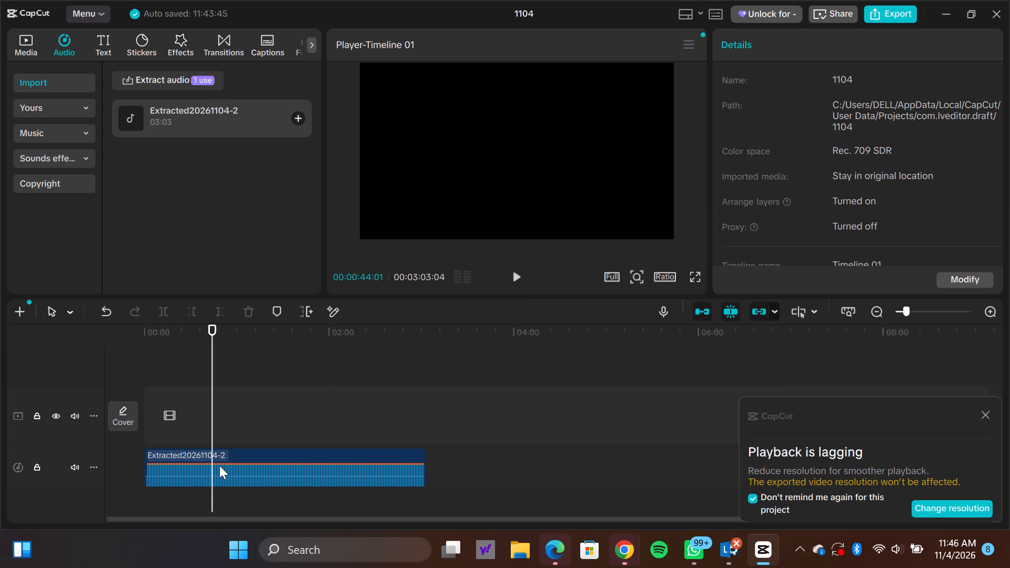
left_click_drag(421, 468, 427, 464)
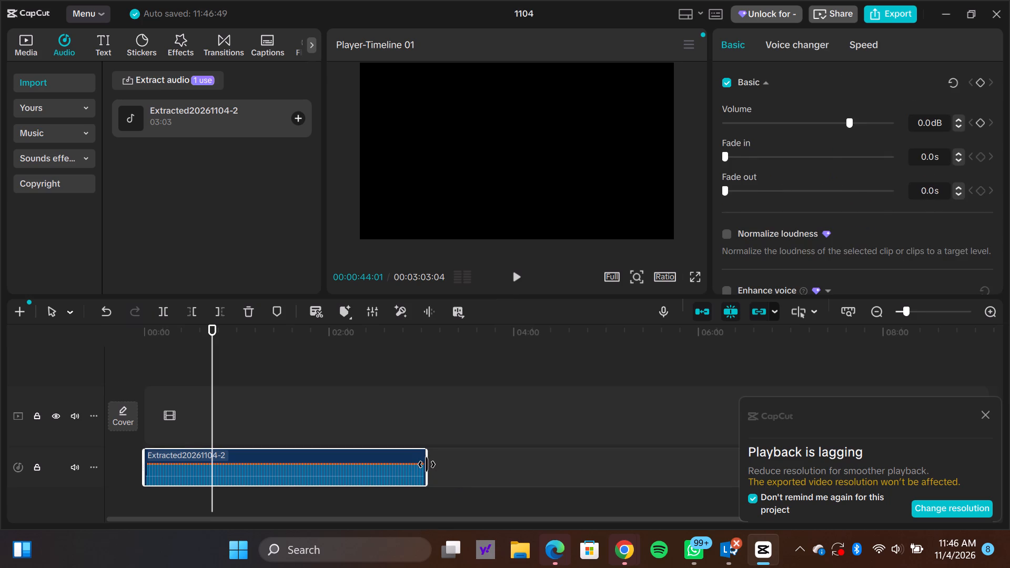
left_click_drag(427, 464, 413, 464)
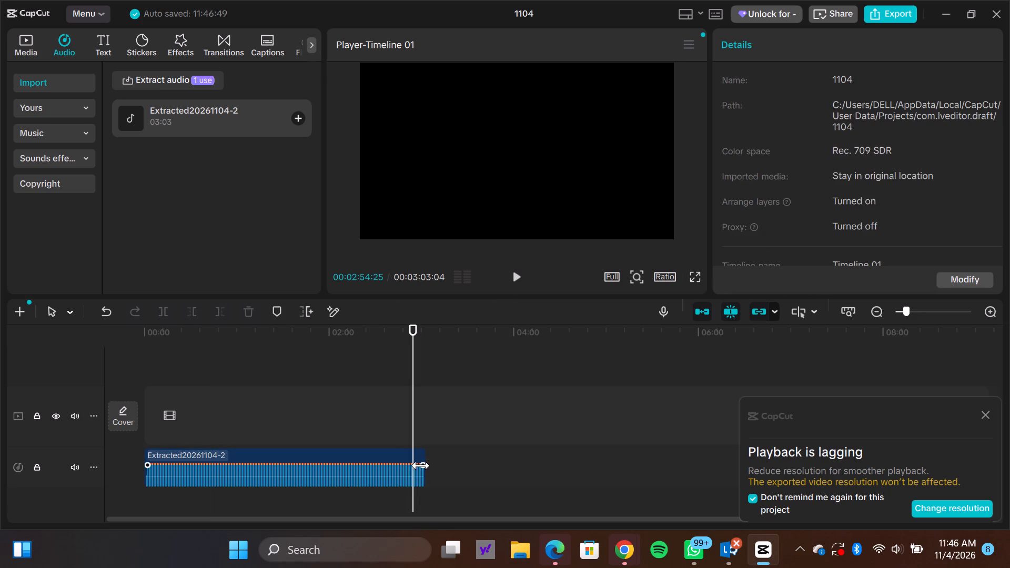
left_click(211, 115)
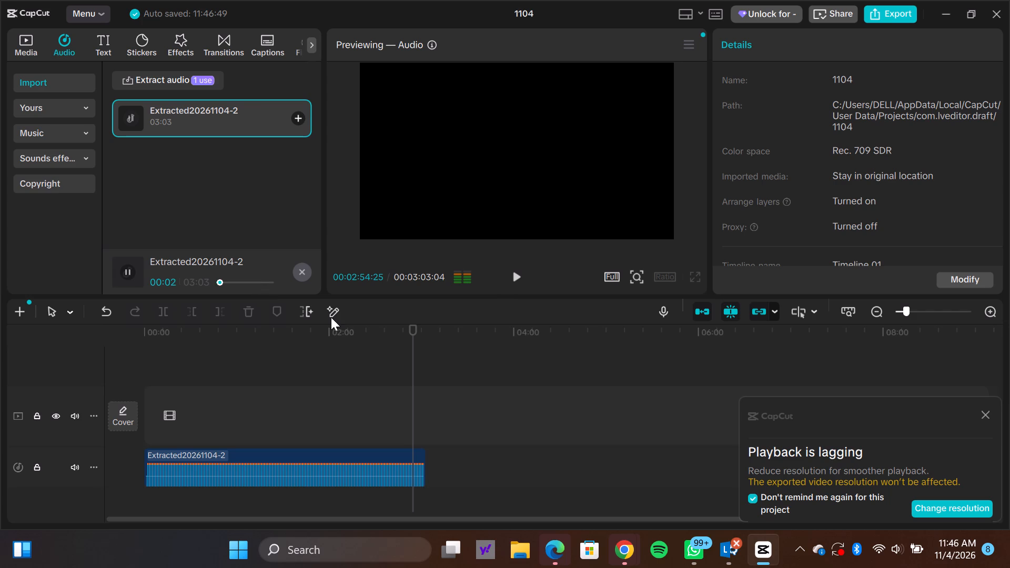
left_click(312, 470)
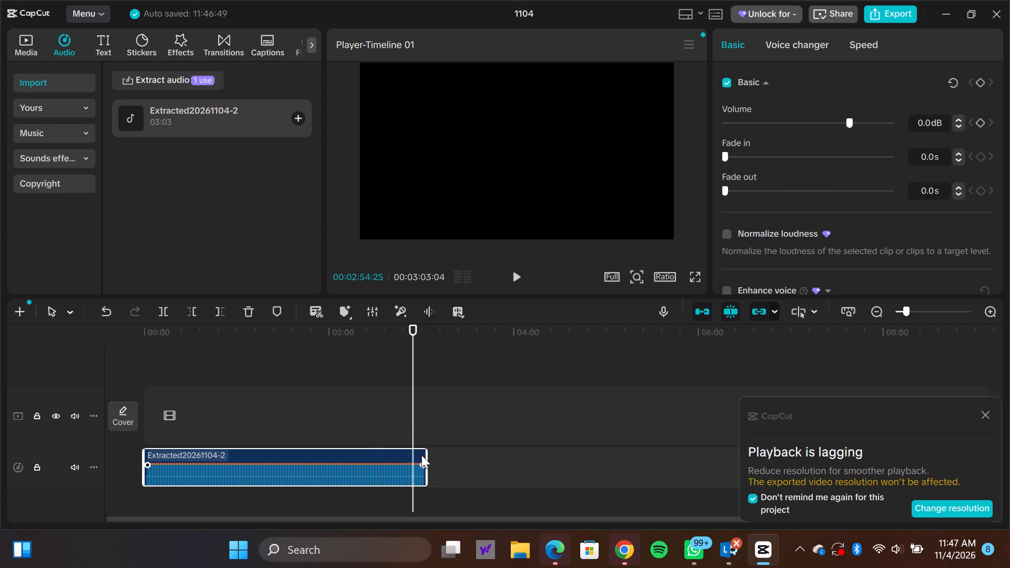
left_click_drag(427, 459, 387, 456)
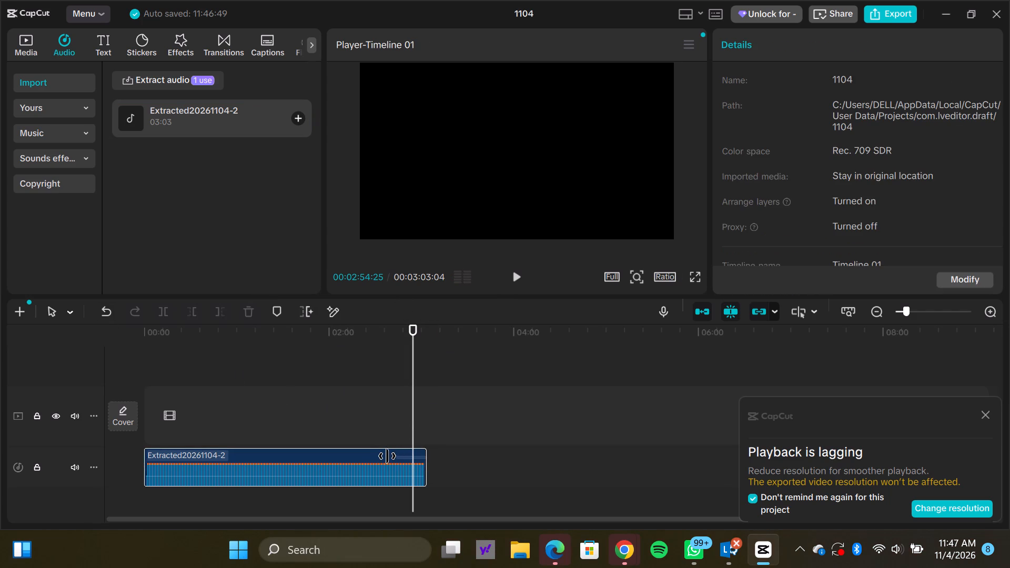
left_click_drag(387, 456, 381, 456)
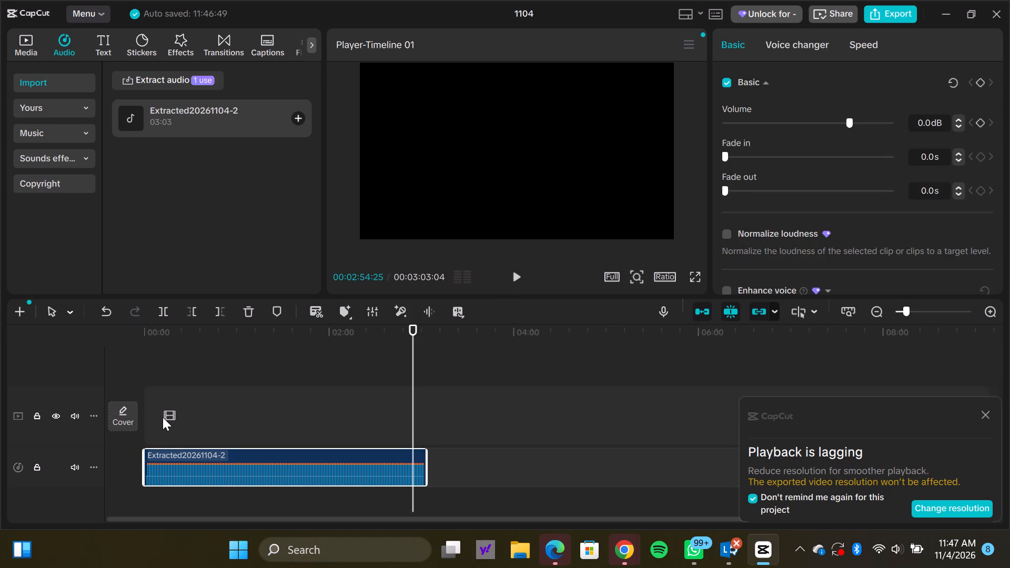
Move the playhead to about 00:46, play the timeline from there and pause at about 00:59.
left_click(170, 417)
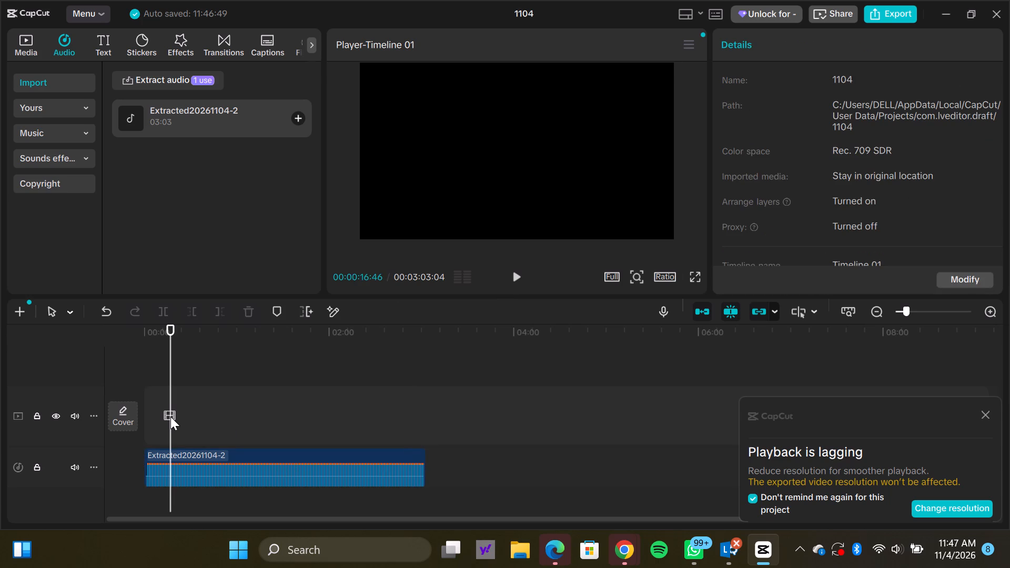
left_click(170, 414)
left_click_drag(170, 410, 216, 416)
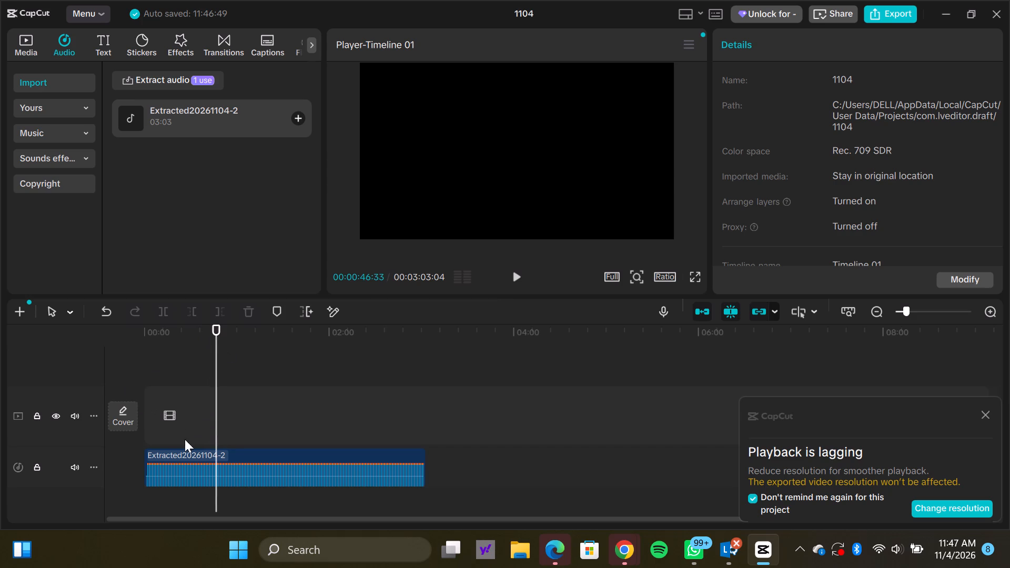
left_click(515, 273)
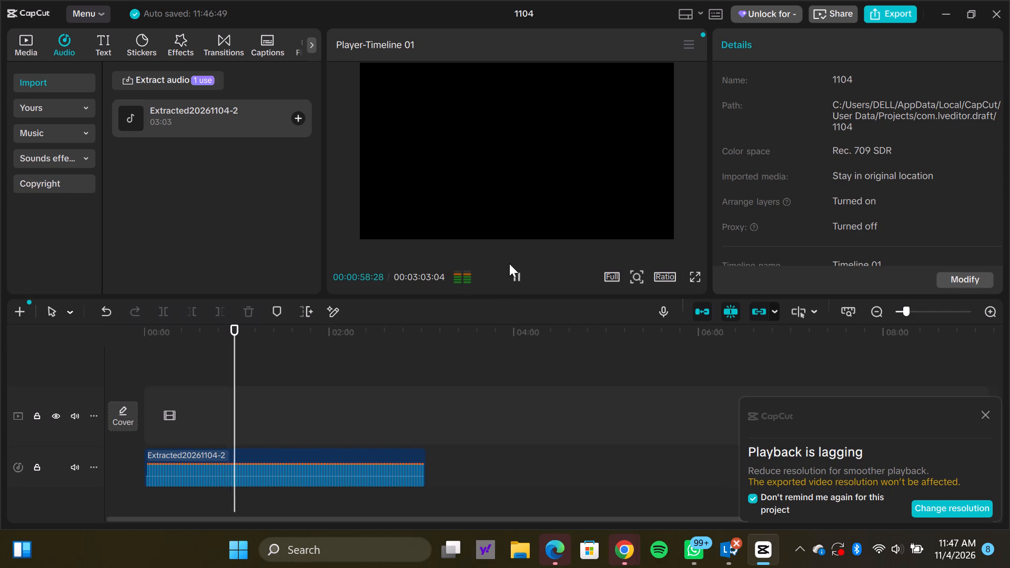
left_click(520, 279)
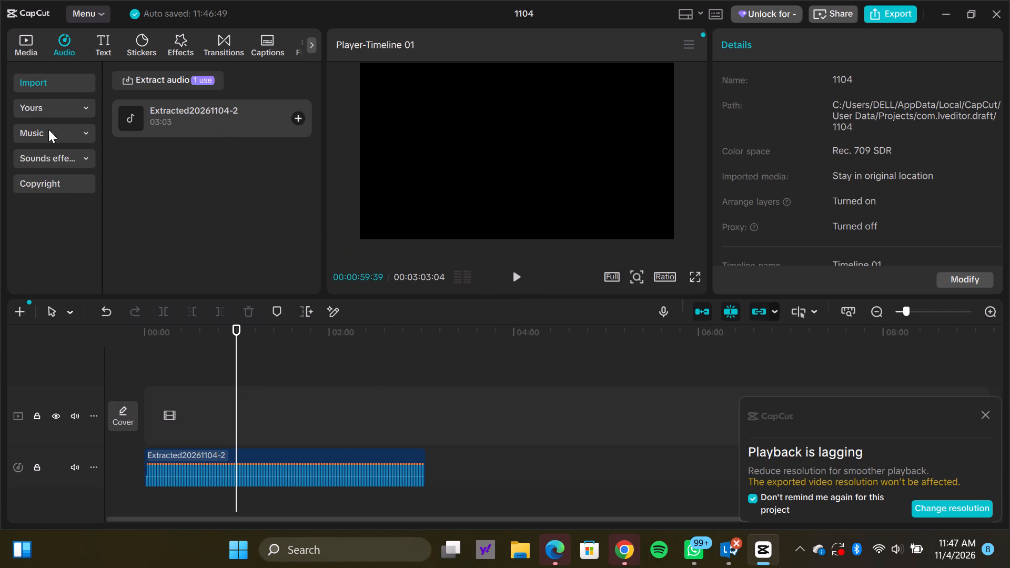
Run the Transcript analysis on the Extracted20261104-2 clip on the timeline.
left_click(285, 478)
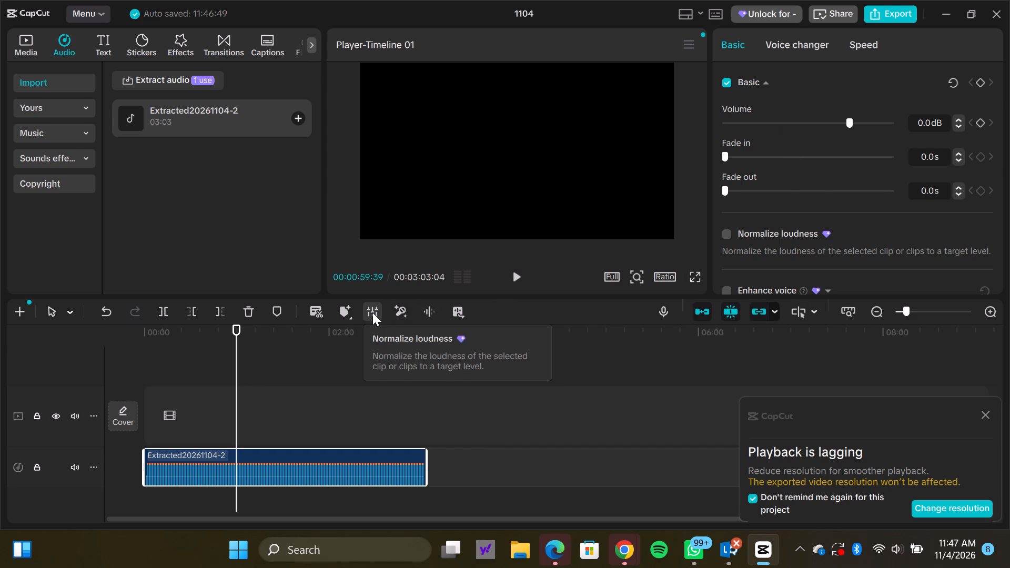
left_click(322, 312)
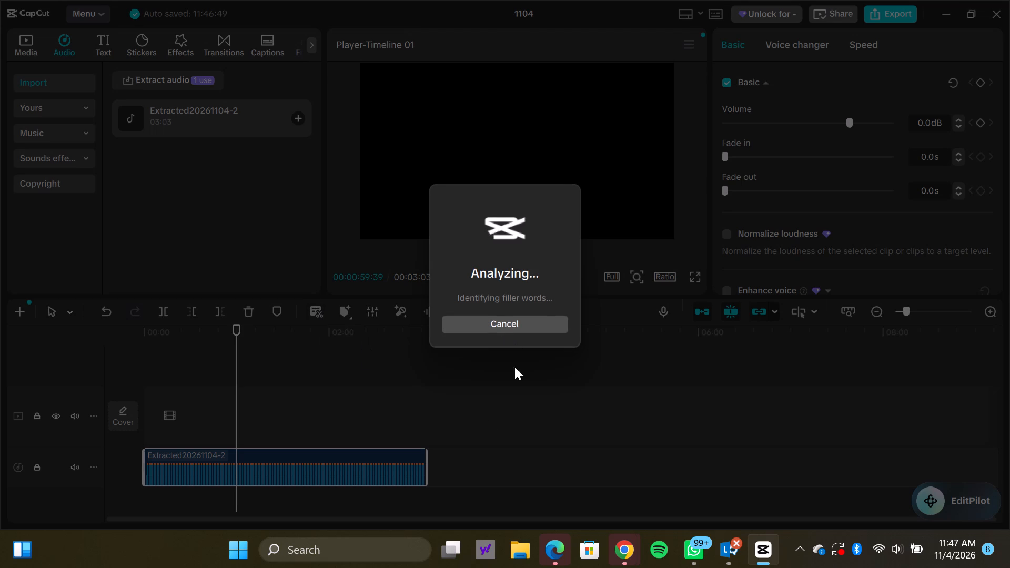
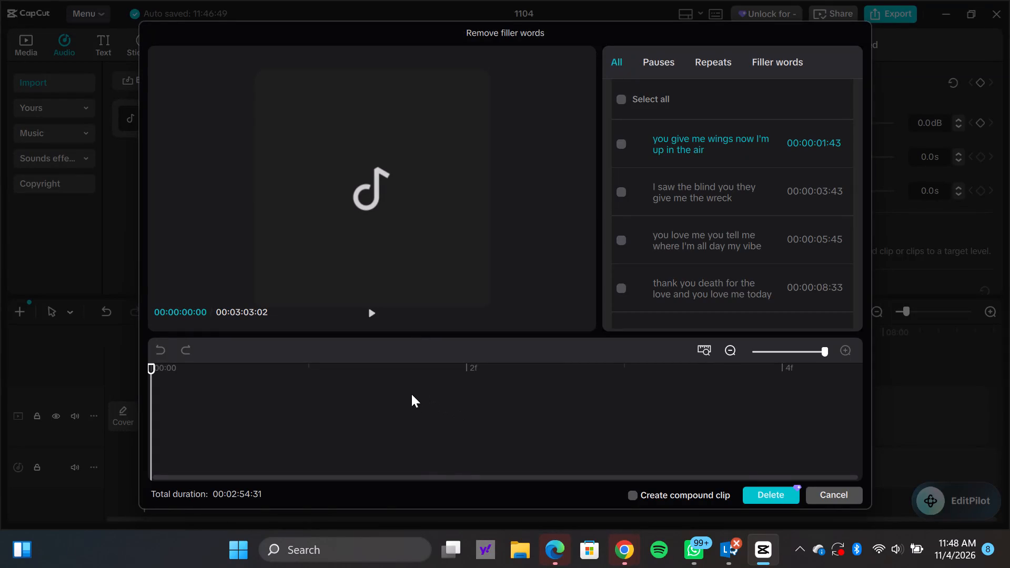
Play the audio in the Remove filler words preview, try to move its playhead forward, and restart playback from the beginning.
left_click(369, 309)
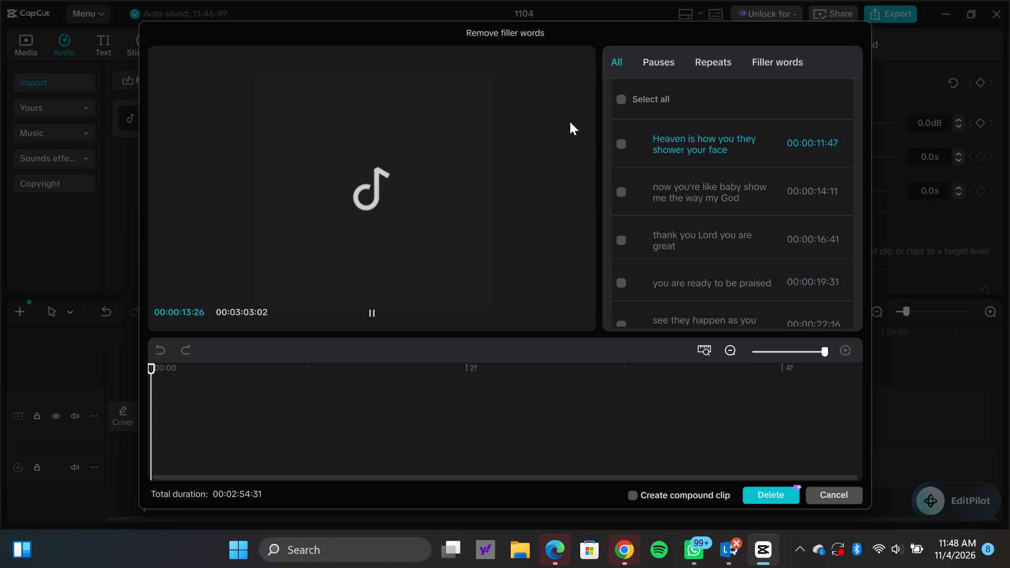
left_click_drag(151, 366, 162, 366)
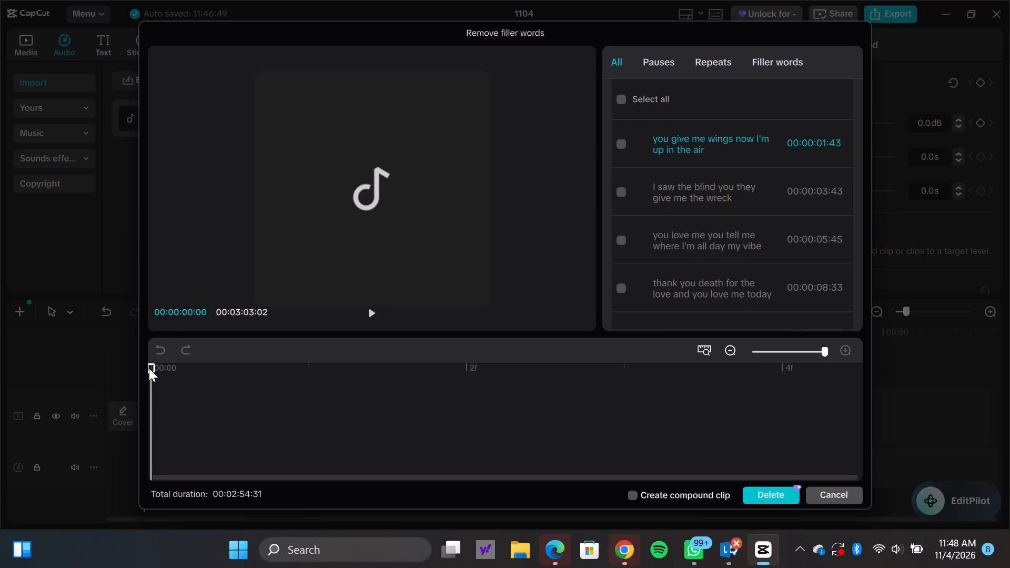
left_click_drag(148, 368, 159, 368)
left_click(375, 315)
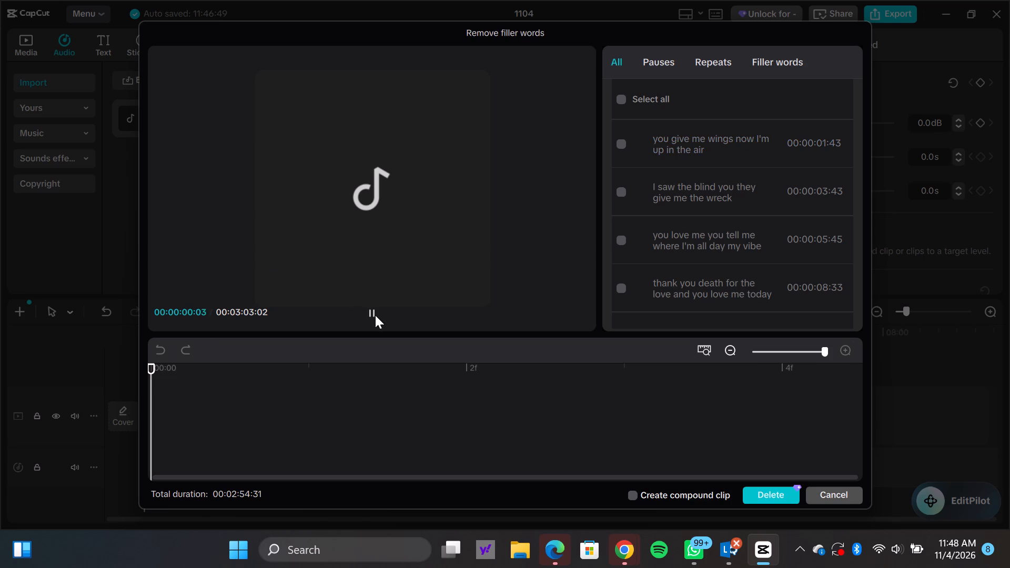
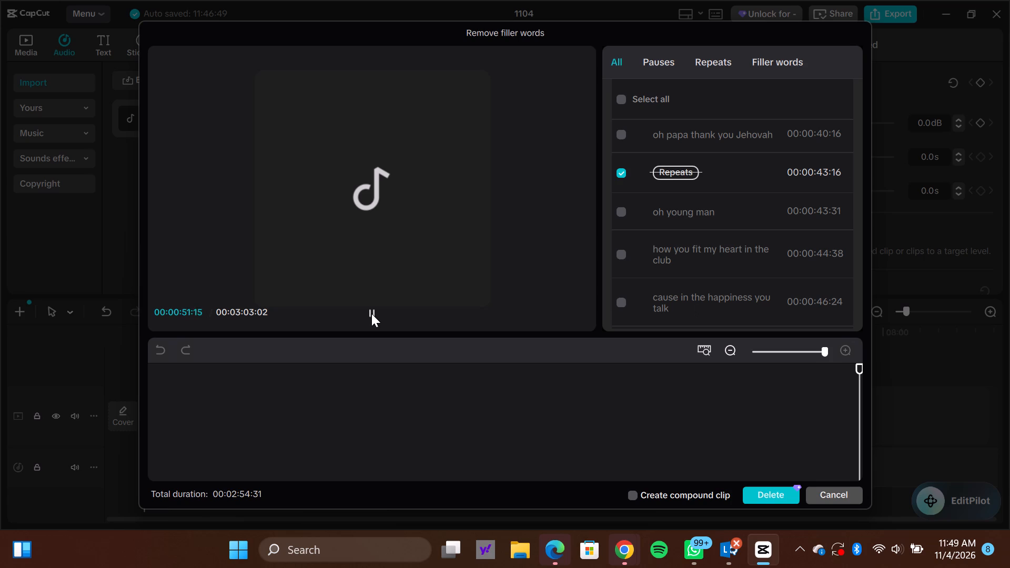
Pause the preview playback and review the segments detected as repeats and as pauses.
left_click(371, 313)
left_click(696, 61)
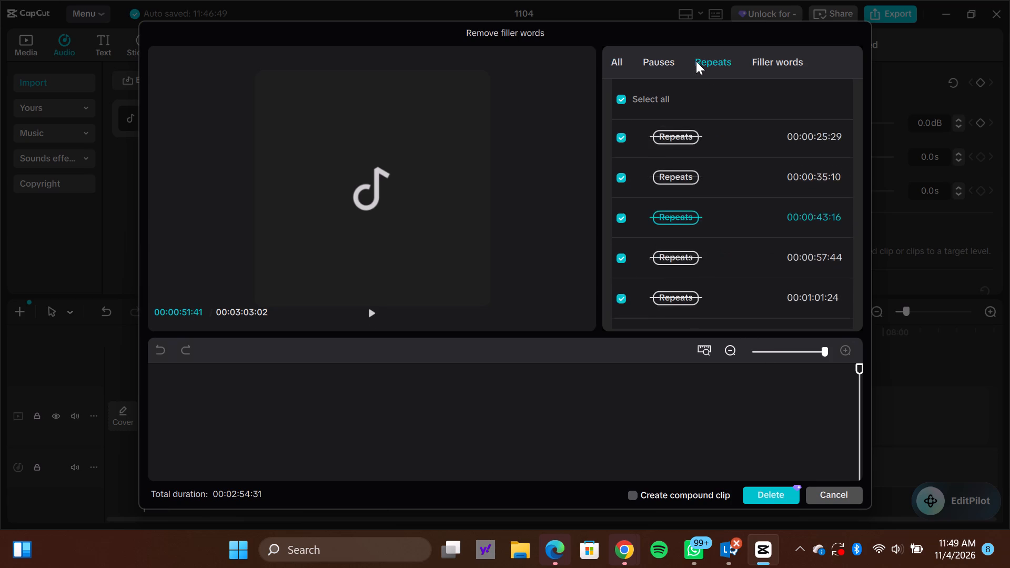
left_click(656, 66)
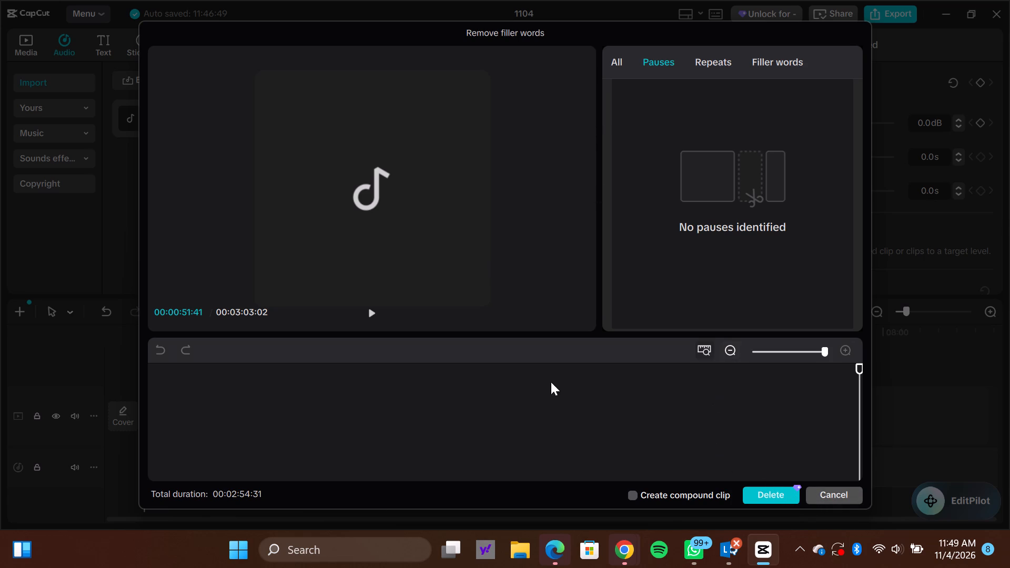
left_click(767, 226)
left_click(767, 226)
left_click(266, 152)
Return the preview playhead to the start of the audio at 00:00:00:00.
left_click(857, 371)
left_click(72, 369)
left_click(924, 22)
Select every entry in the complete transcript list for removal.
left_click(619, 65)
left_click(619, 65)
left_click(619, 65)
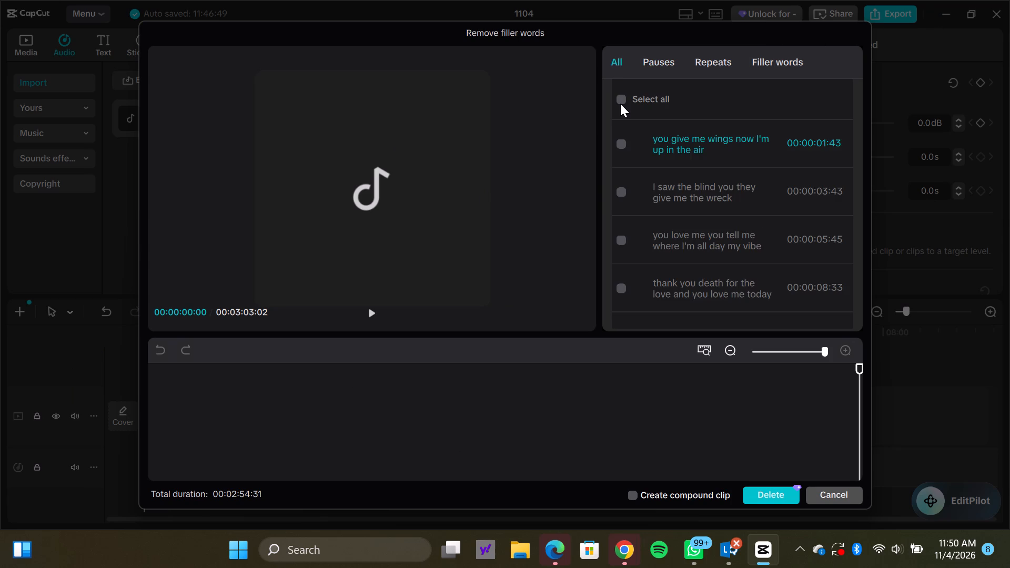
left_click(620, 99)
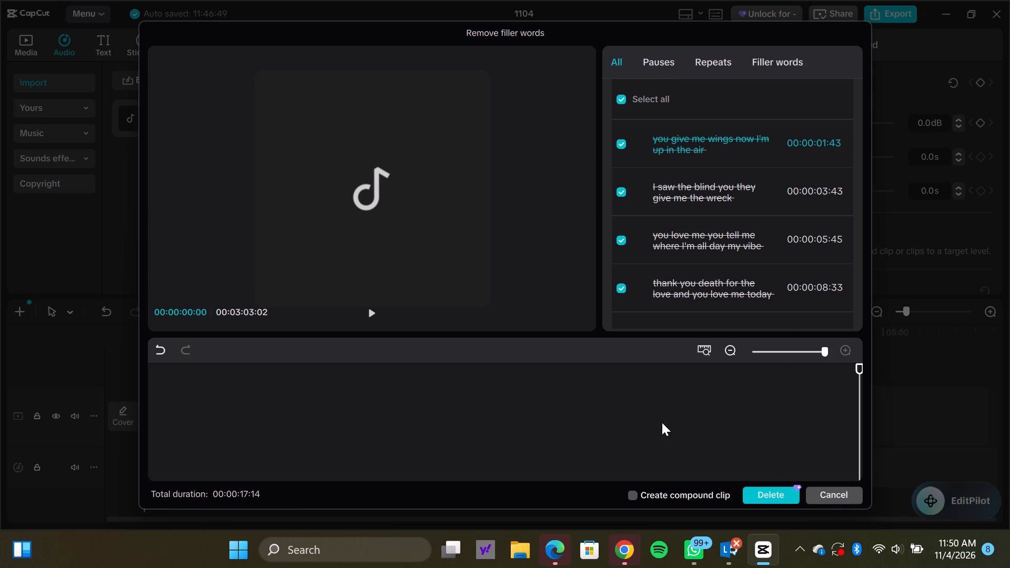
Enable the Create compound clip option for the filler-word removal.
left_click(690, 495)
left_click(886, 407)
left_click(887, 33)
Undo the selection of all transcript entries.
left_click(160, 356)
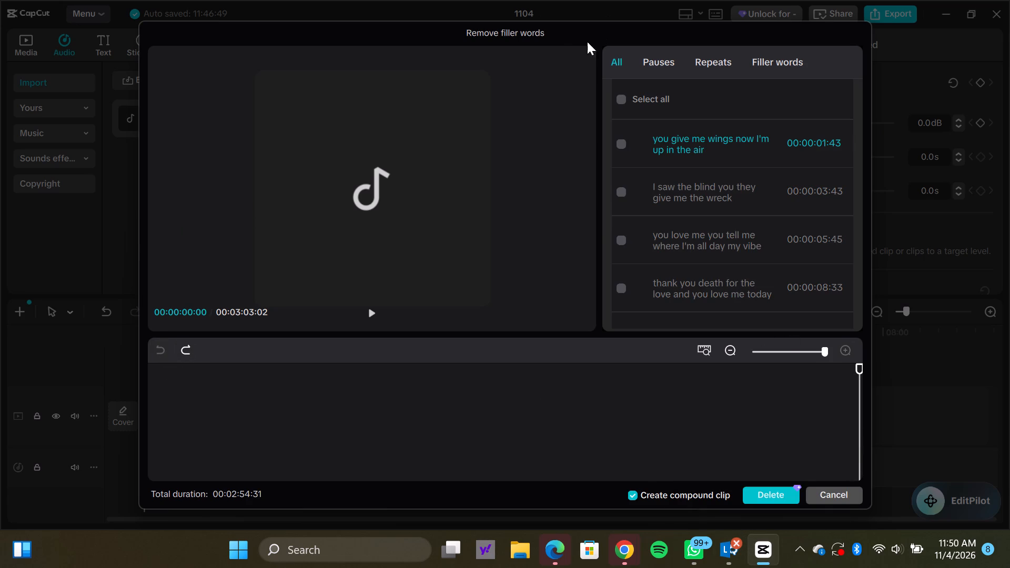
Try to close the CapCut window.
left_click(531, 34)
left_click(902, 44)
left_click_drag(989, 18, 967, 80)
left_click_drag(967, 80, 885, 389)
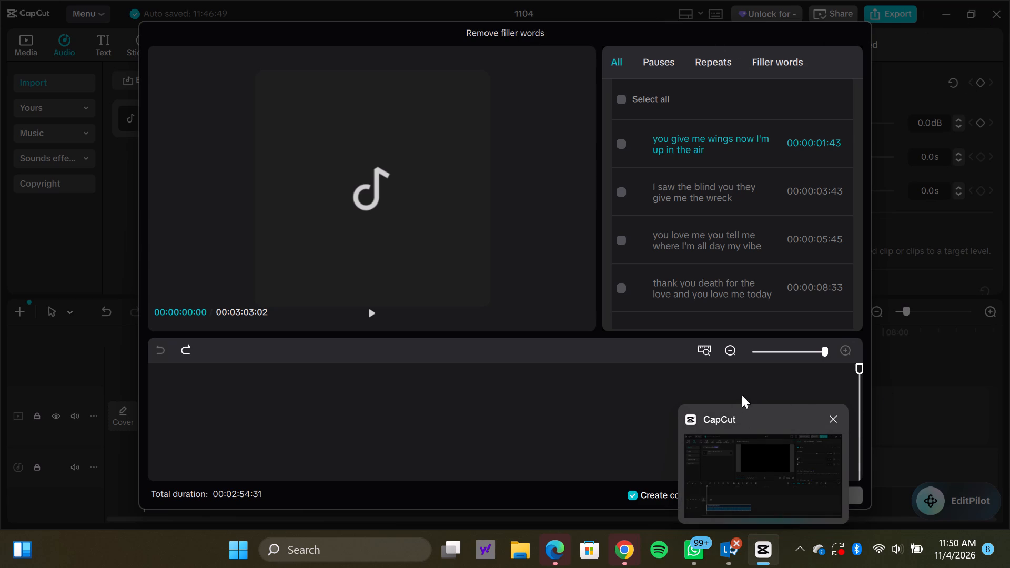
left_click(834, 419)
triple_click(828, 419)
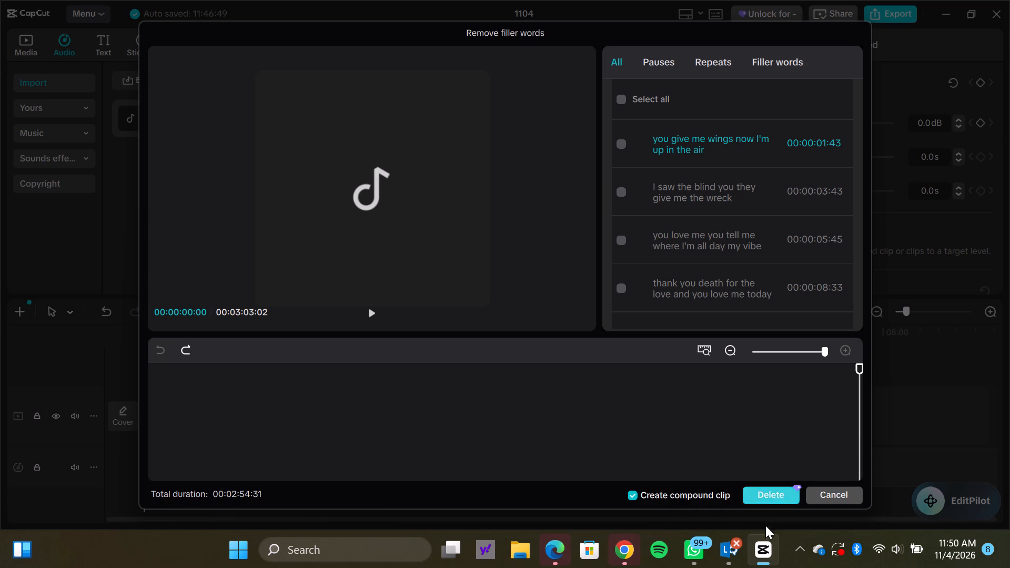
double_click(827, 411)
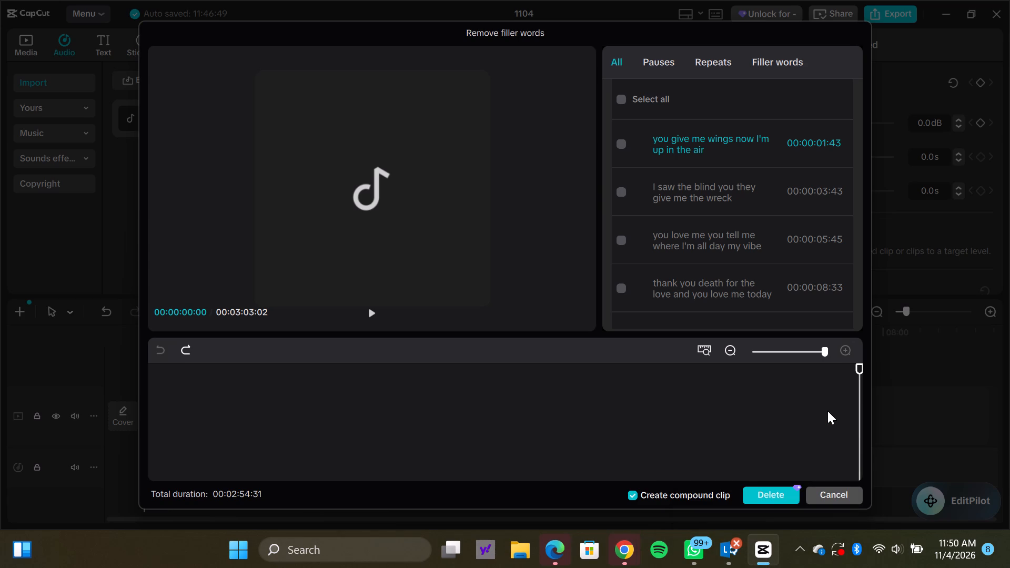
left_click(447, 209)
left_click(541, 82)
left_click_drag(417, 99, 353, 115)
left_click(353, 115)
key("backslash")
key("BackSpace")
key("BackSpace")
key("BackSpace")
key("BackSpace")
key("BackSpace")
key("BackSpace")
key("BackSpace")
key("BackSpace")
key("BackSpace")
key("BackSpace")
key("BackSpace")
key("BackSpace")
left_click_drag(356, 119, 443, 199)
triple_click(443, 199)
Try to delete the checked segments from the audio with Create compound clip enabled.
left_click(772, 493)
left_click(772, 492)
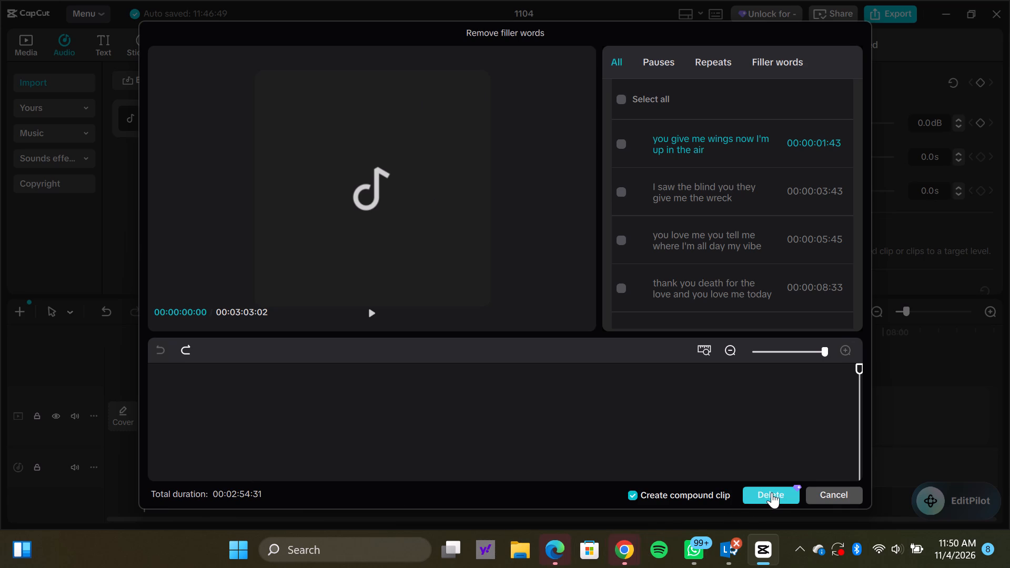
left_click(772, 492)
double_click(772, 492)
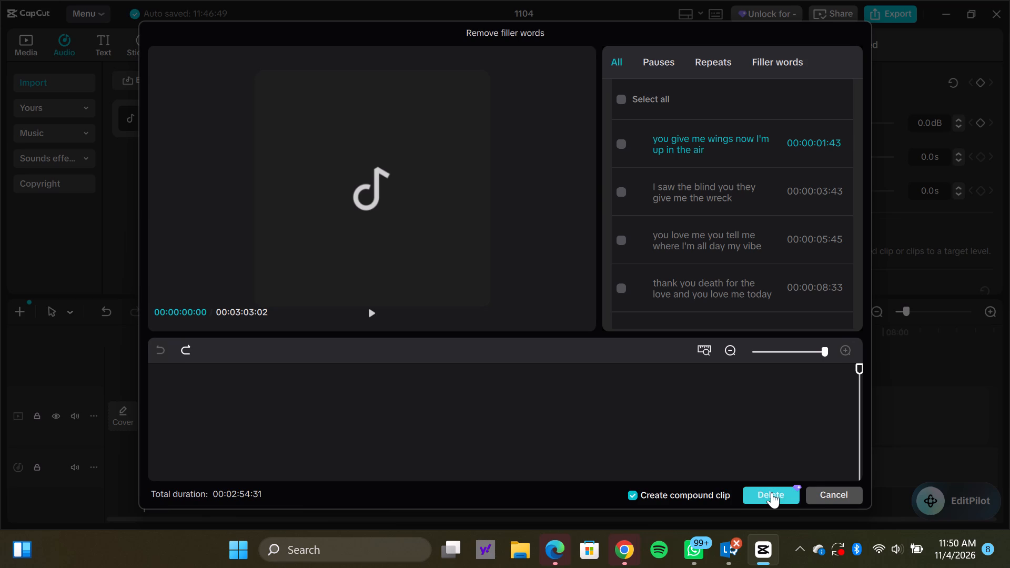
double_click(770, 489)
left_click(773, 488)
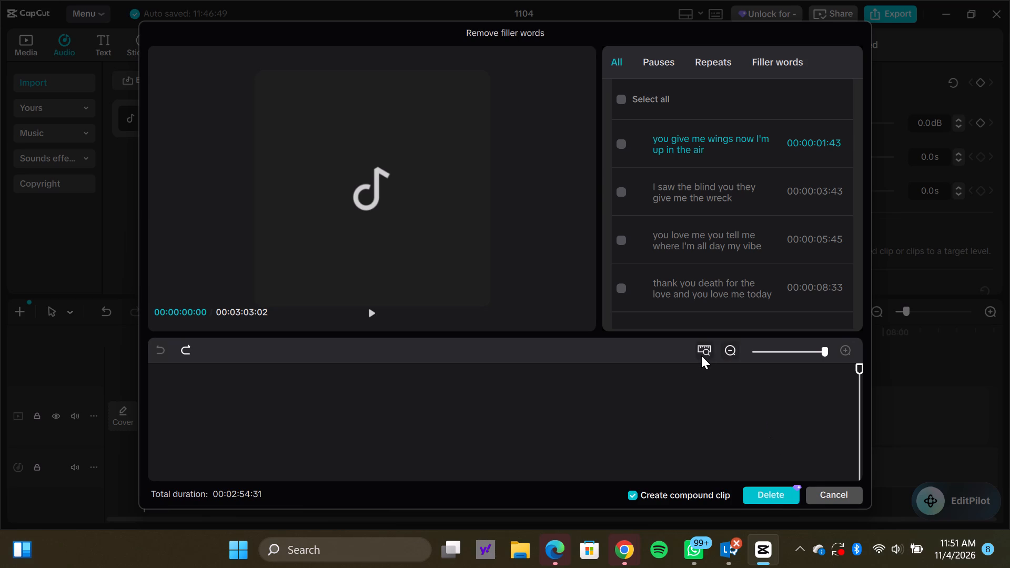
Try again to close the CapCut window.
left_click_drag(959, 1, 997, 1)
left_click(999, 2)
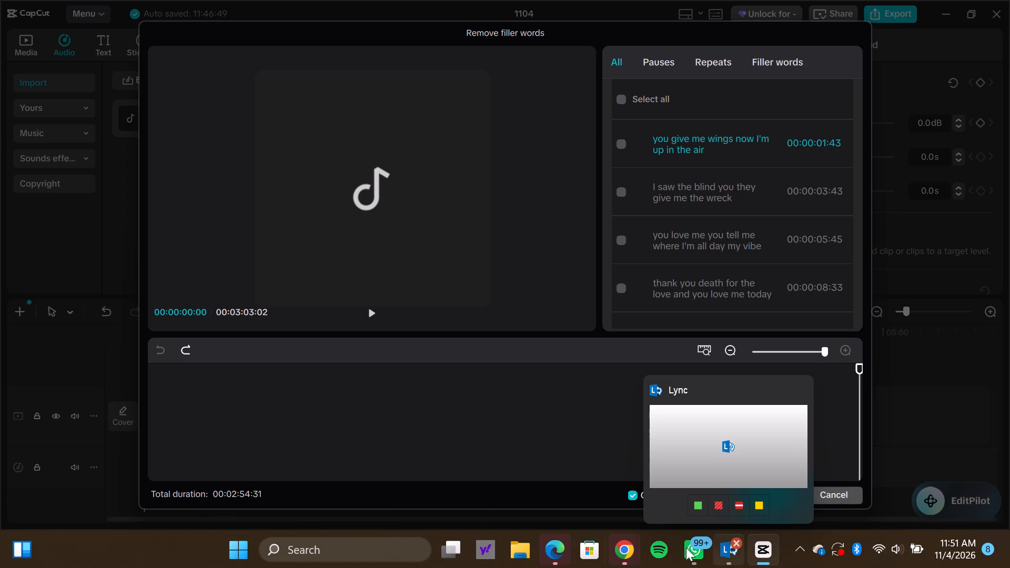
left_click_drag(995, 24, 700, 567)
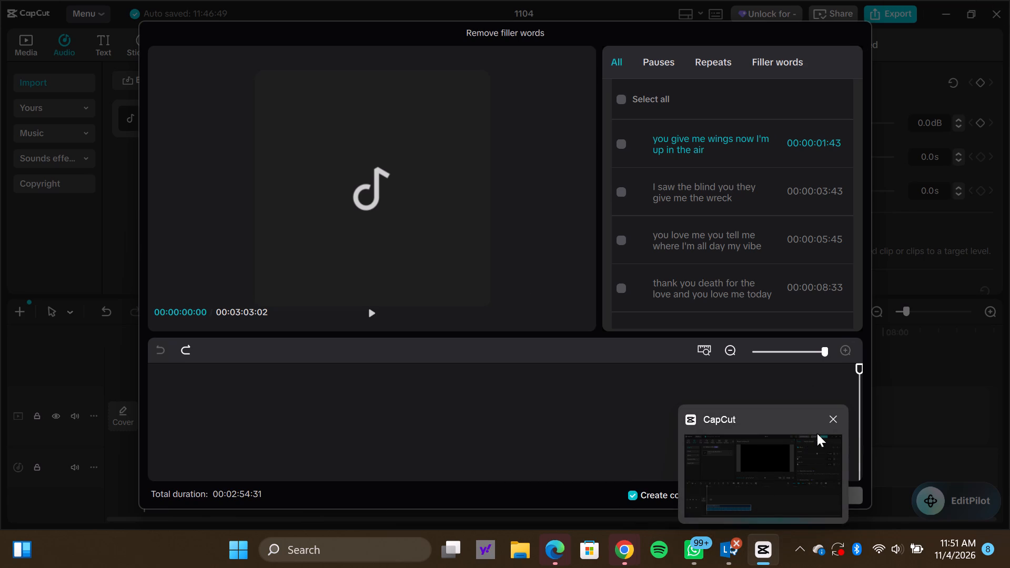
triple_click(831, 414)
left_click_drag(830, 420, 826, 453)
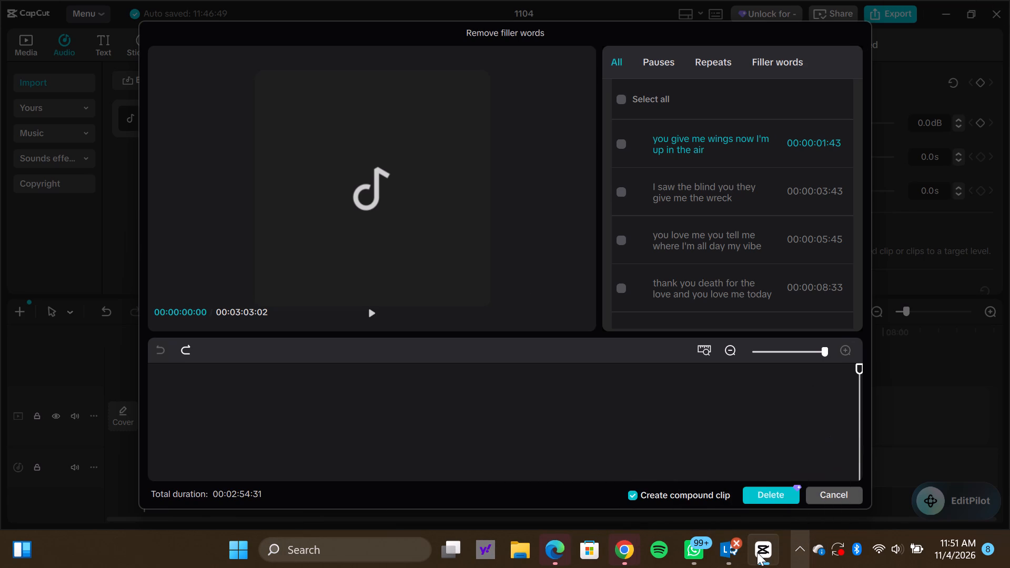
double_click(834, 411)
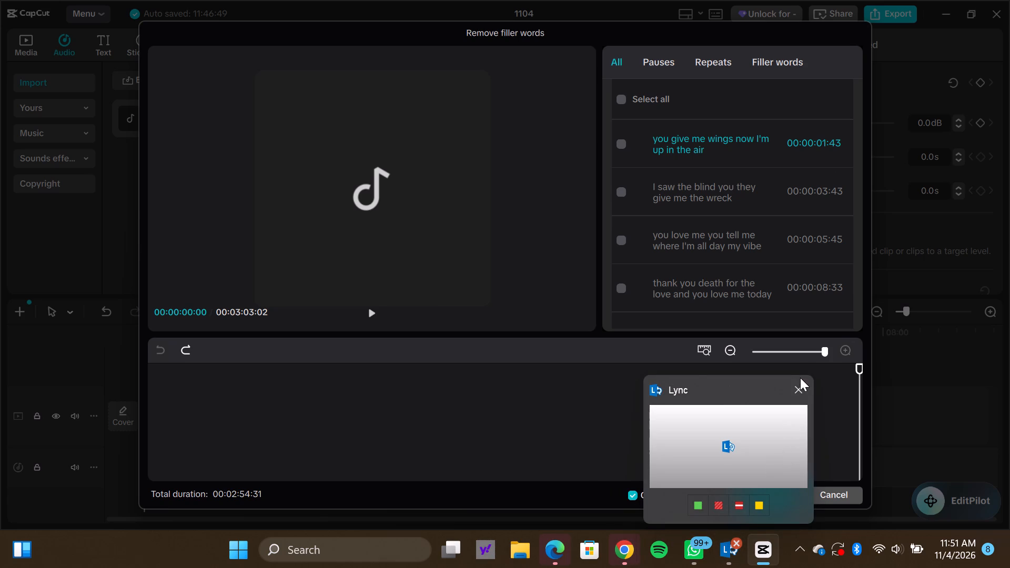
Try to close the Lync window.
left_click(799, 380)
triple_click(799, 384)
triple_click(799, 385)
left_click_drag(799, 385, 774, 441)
Restart the computer.
left_click(239, 546)
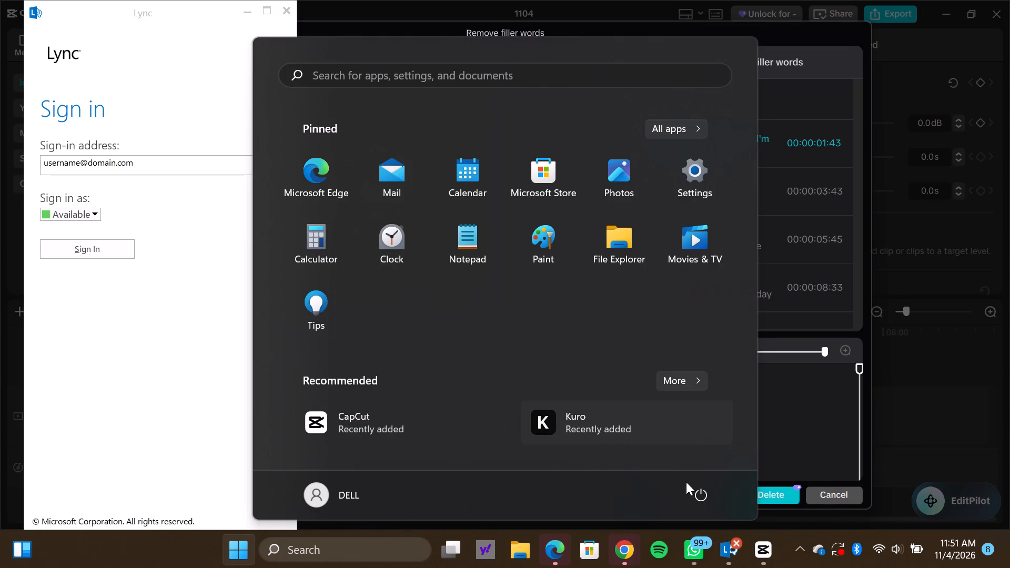
left_click(706, 495)
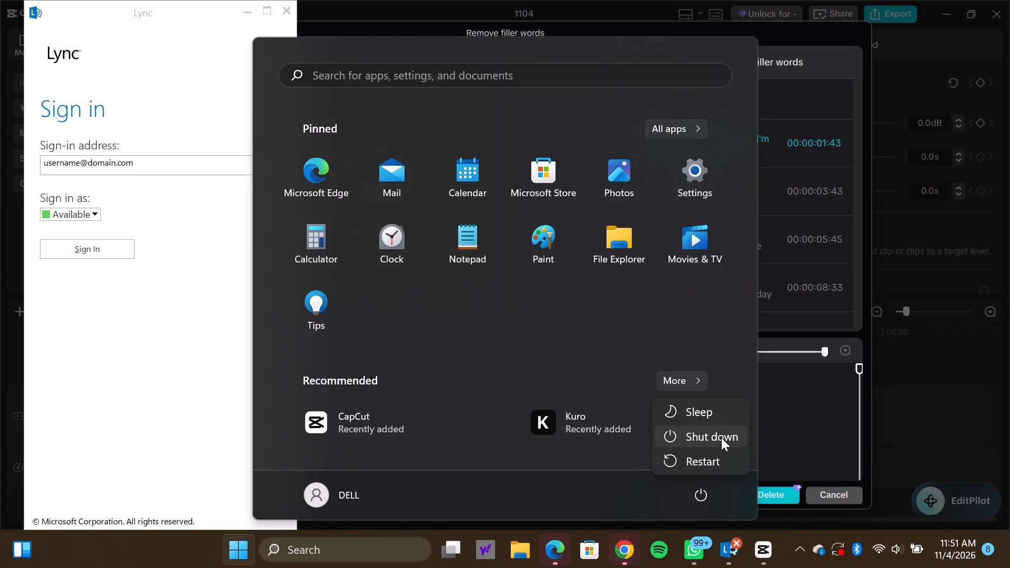
left_click(712, 461)
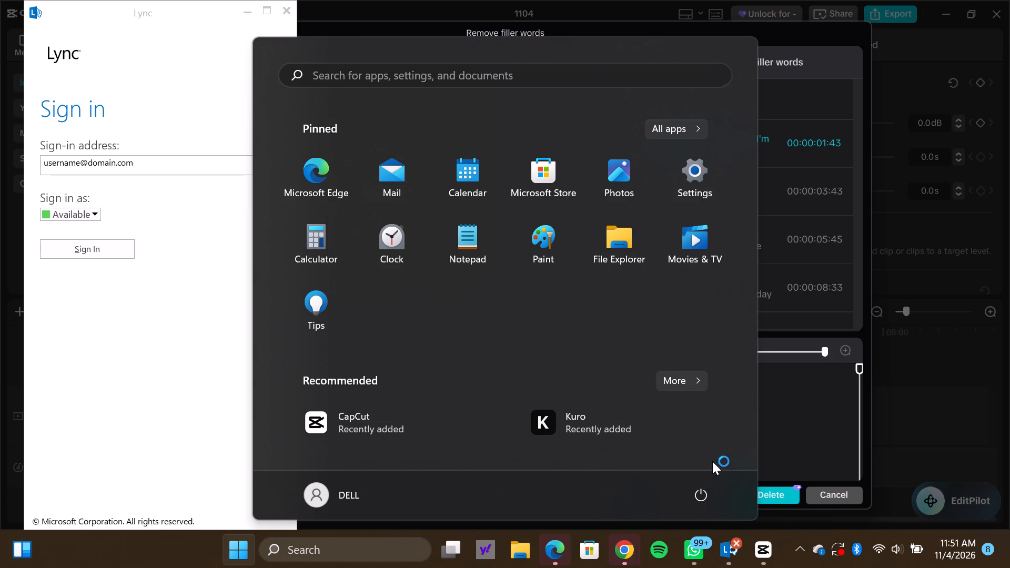